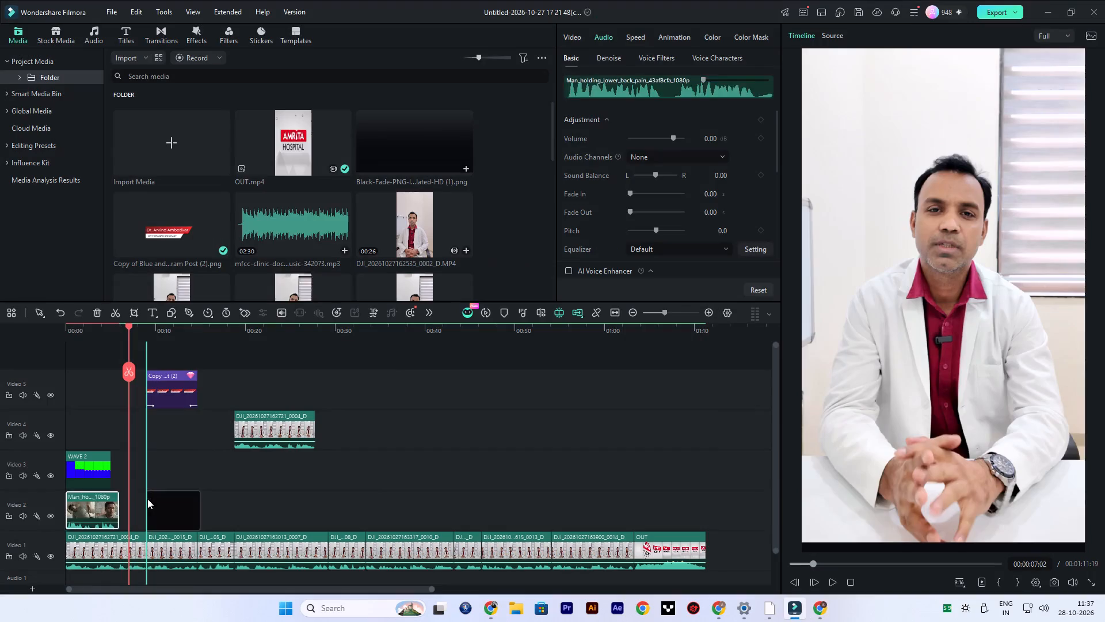
left_click(99, 502)
key("Delete")
left_click_drag(166, 509, 44, 509)
Set the new back-pain clip's vertical position to 364 so the man is framed above the blue wave, and preview it.
left_click(71, 323)
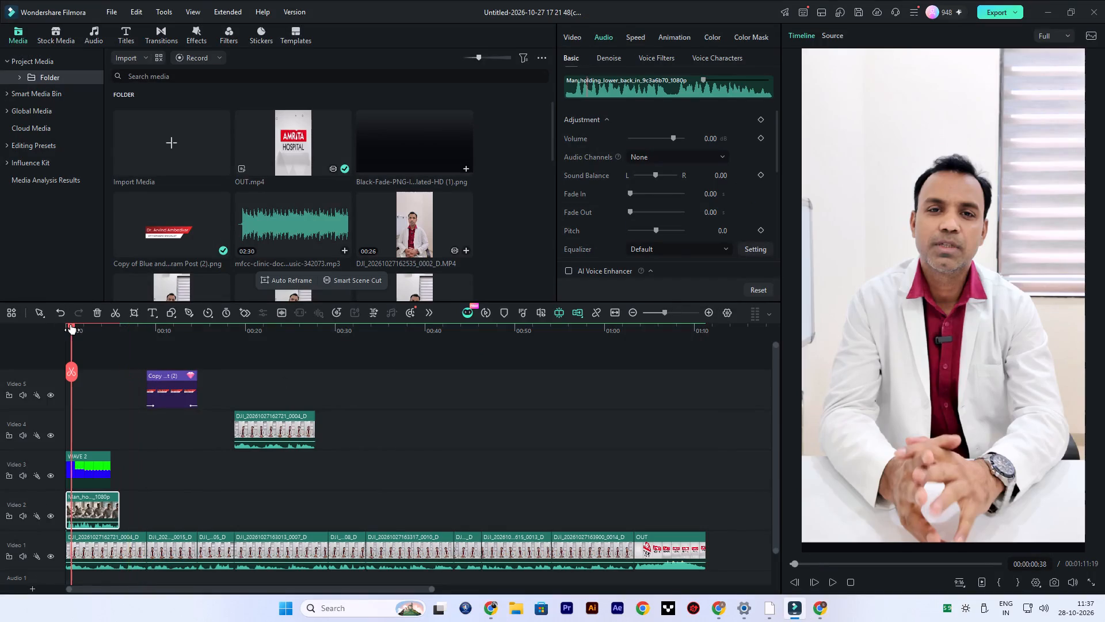
scroll(615, 145, "up", 8)
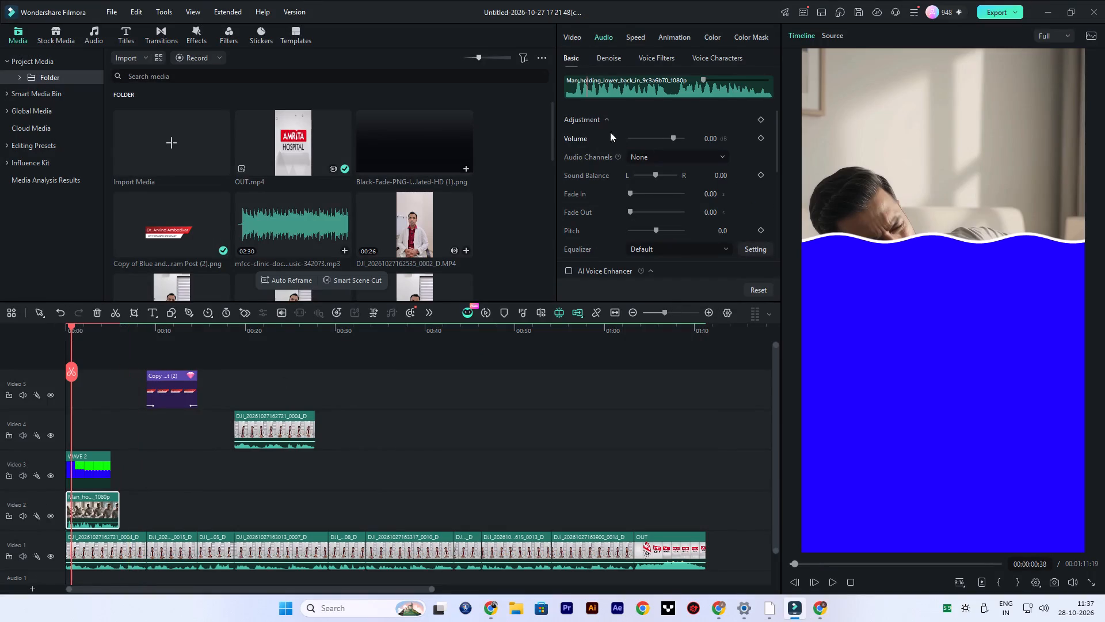
left_click(574, 53)
scroll(659, 165, "up", 13)
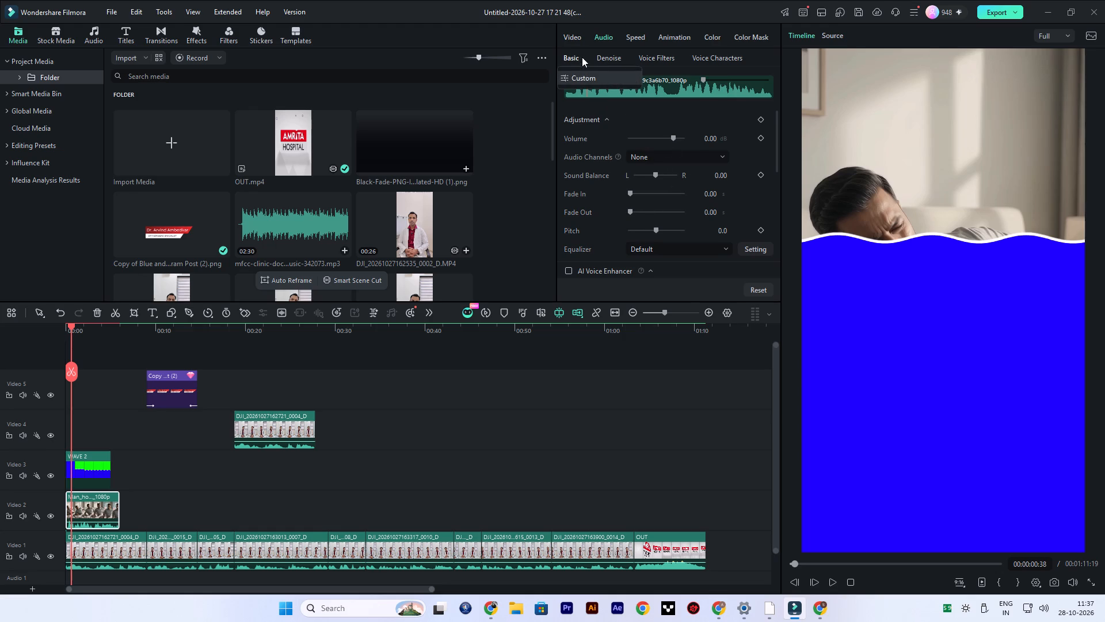
left_click(570, 58)
left_click(574, 39)
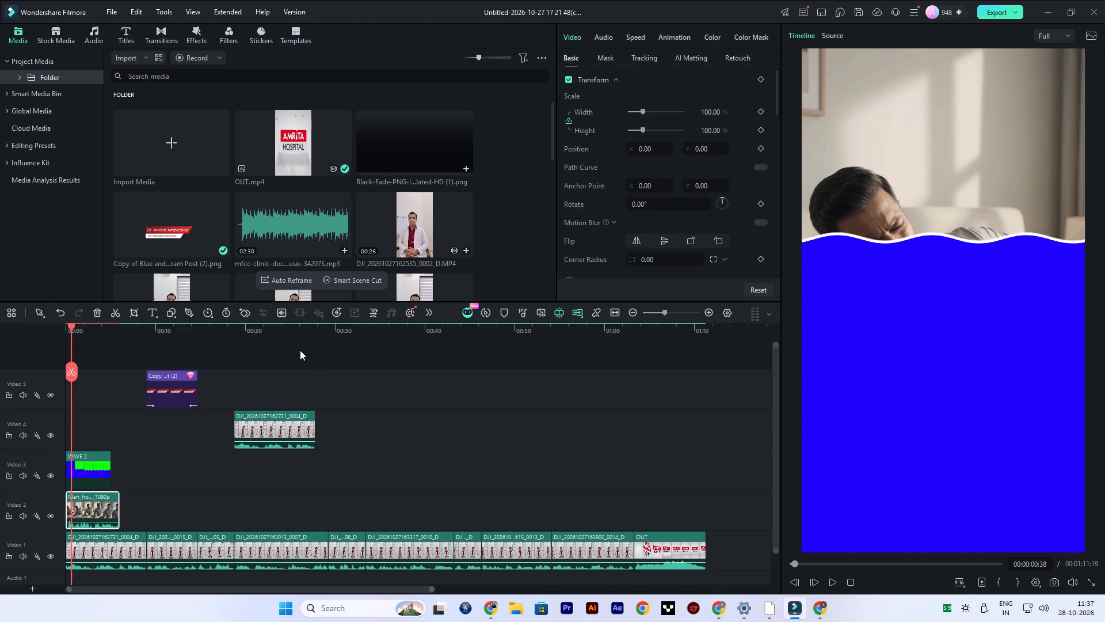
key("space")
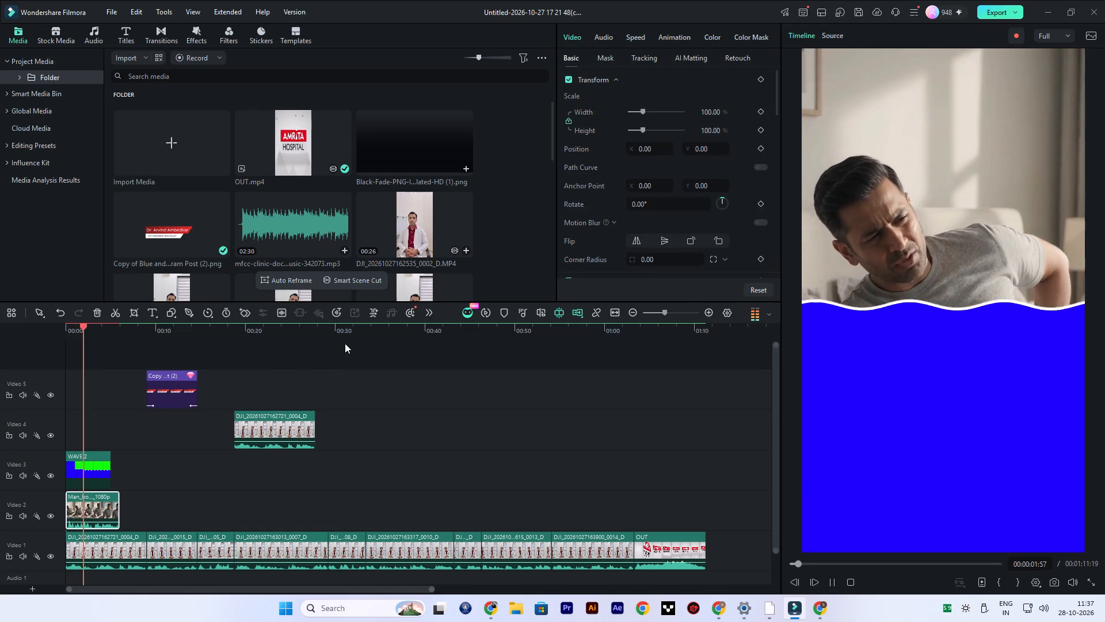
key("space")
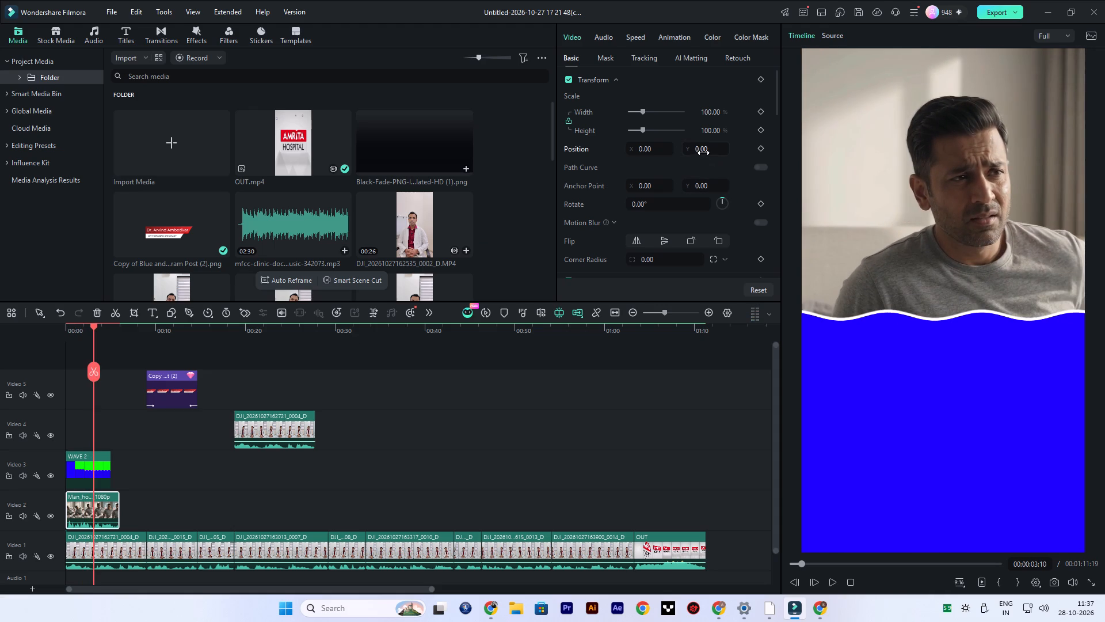
left_click(704, 152)
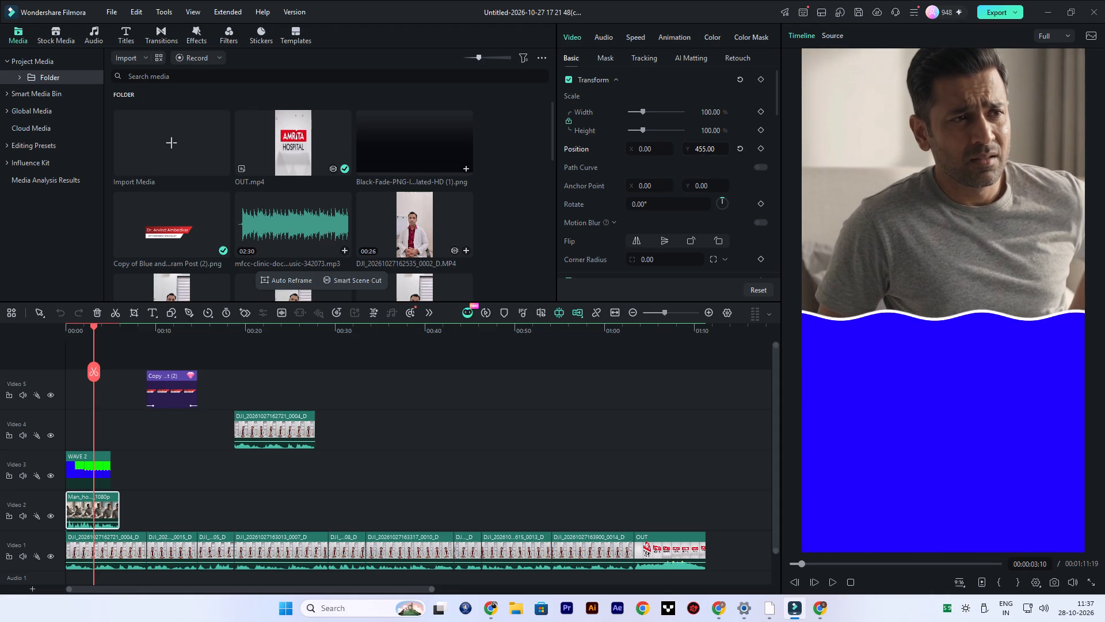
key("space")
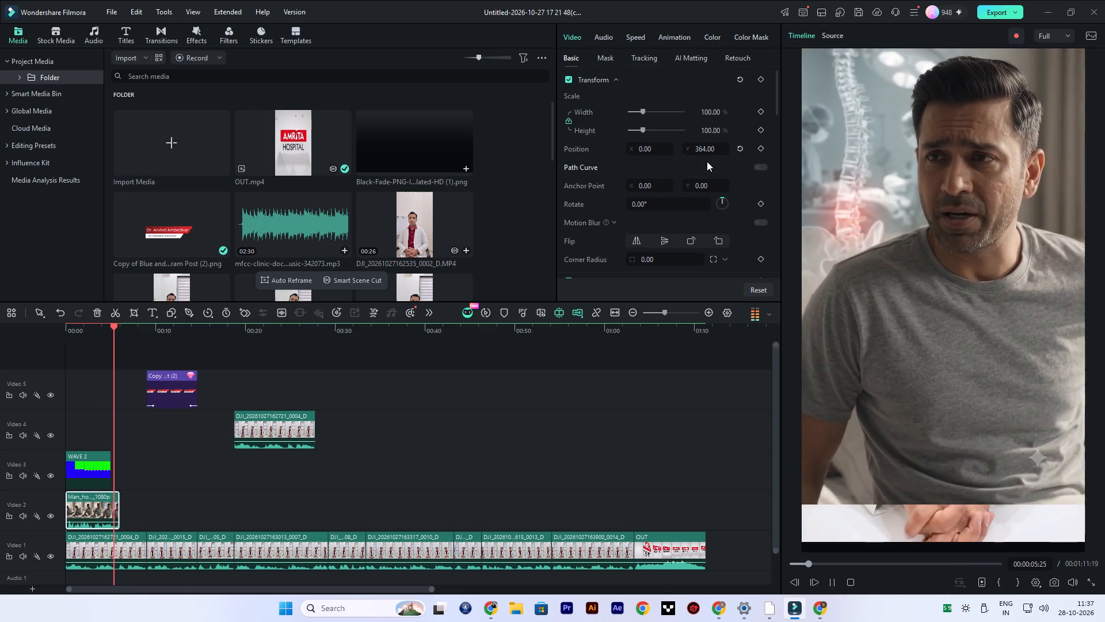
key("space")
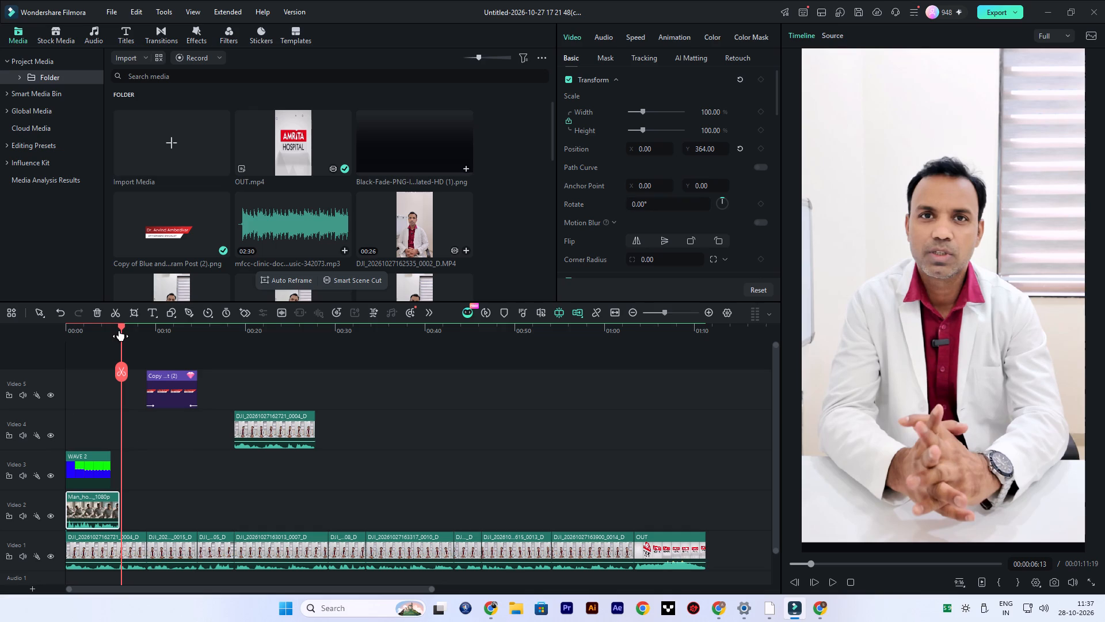
Play the opening and mute the back-pain clip by lowering its volume to -100 dB.
left_click(97, 329)
left_click_drag(96, 325, 34, 332)
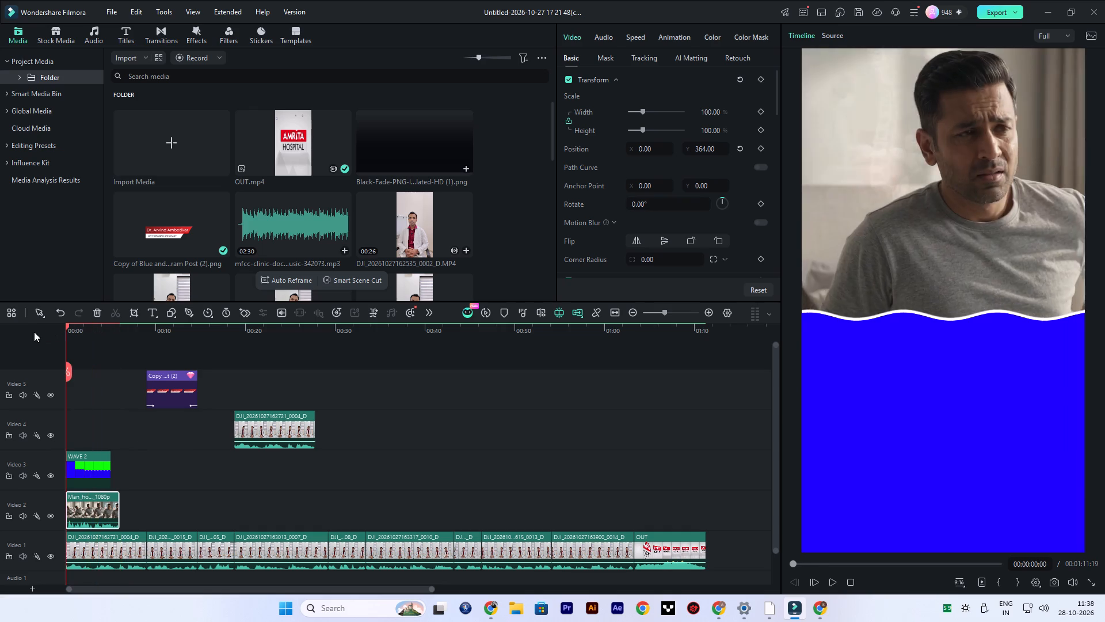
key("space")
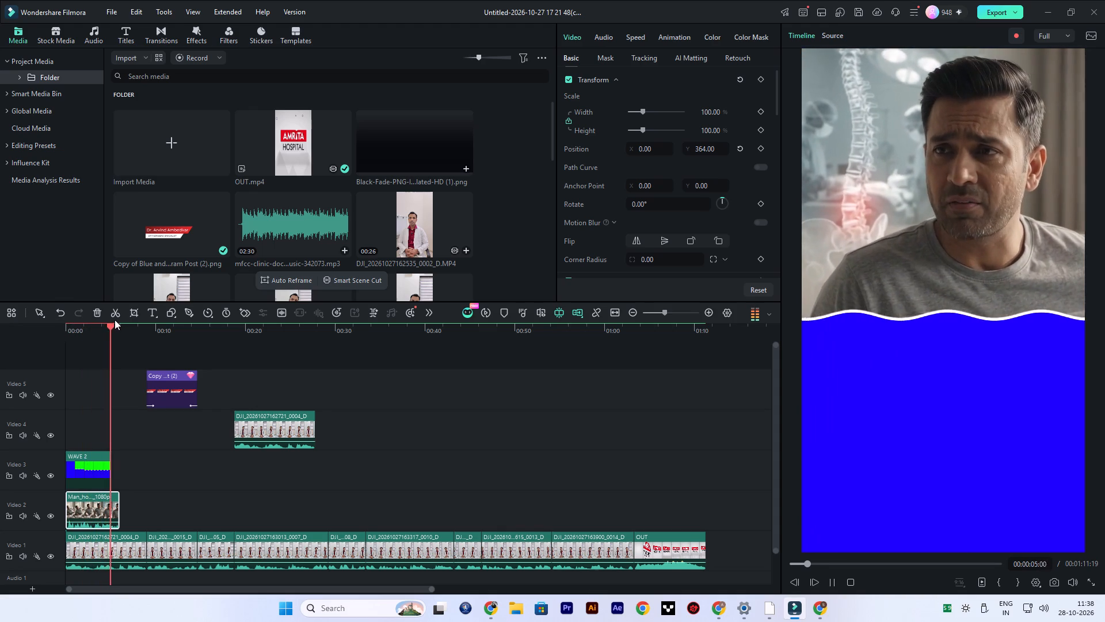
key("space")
left_click(99, 506)
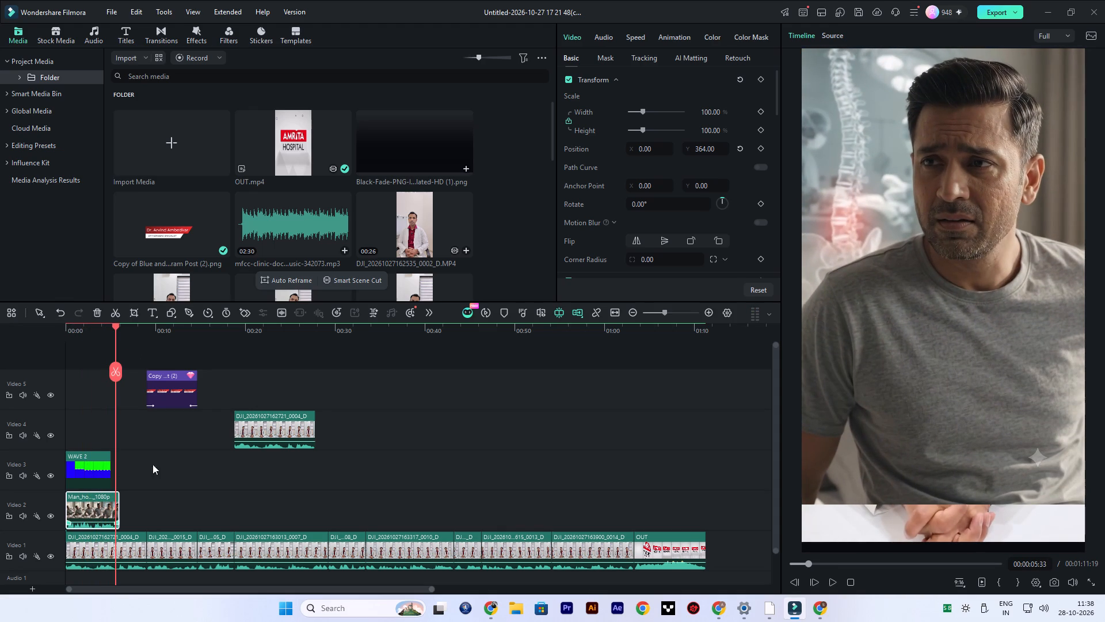
left_click(609, 36)
left_click_drag(672, 137, 350, 183)
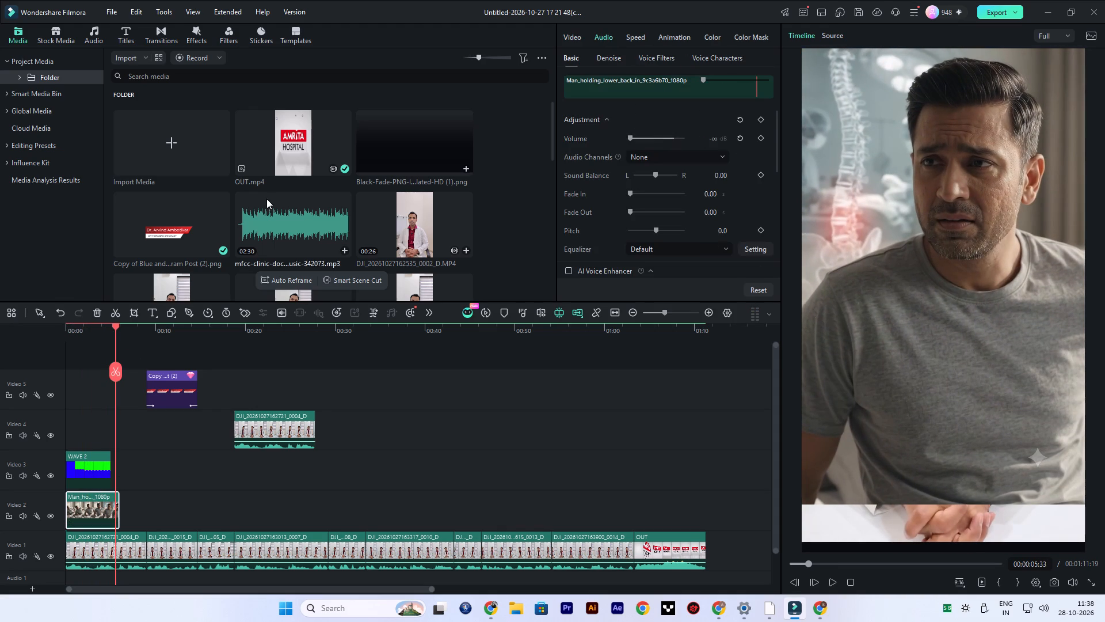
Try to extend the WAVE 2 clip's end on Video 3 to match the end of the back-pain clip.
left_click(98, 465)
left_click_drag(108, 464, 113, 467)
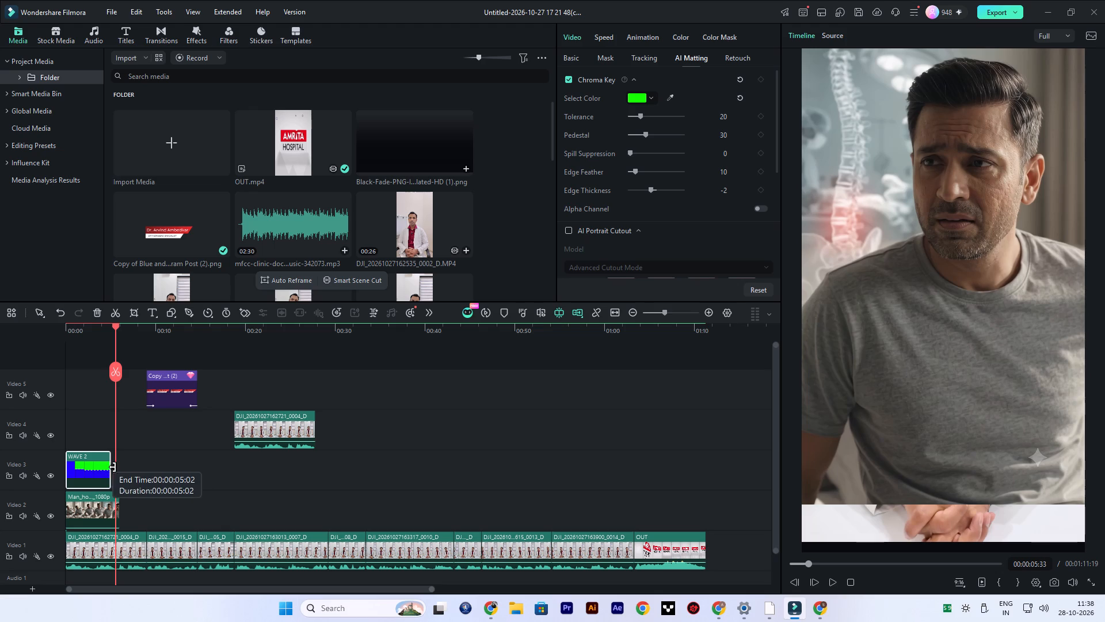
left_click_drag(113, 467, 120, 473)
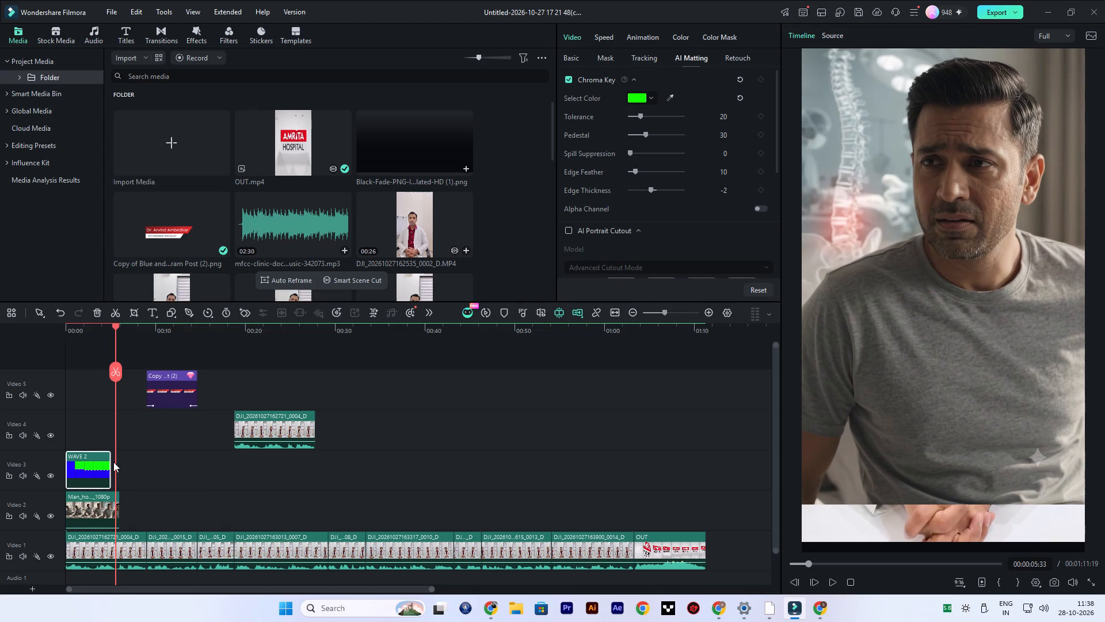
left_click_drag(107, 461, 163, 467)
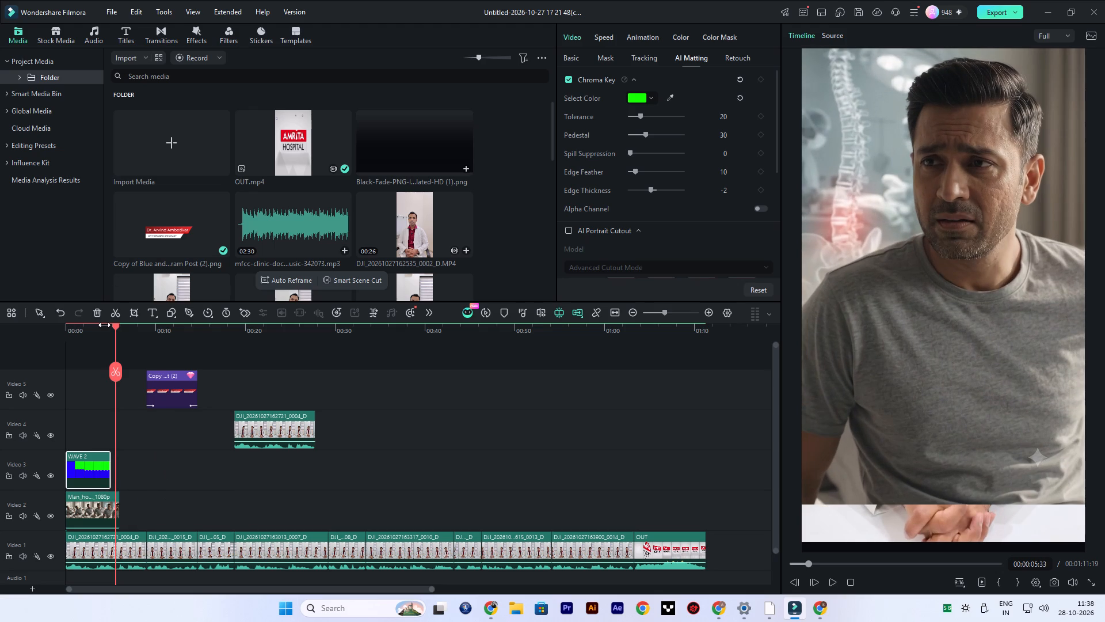
Trim the end of the back-pain clip on Video 2 to line up with the end of the WAVE 2 clip on Video 3.
left_click(103, 325)
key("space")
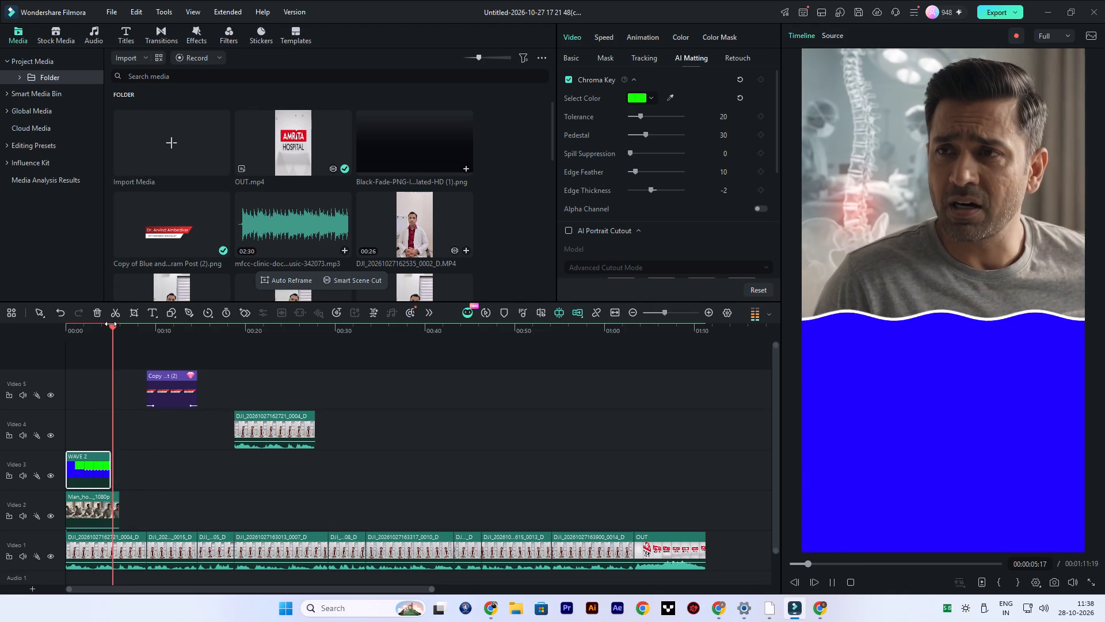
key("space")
left_click(104, 502)
left_click_drag(118, 503, 116, 503)
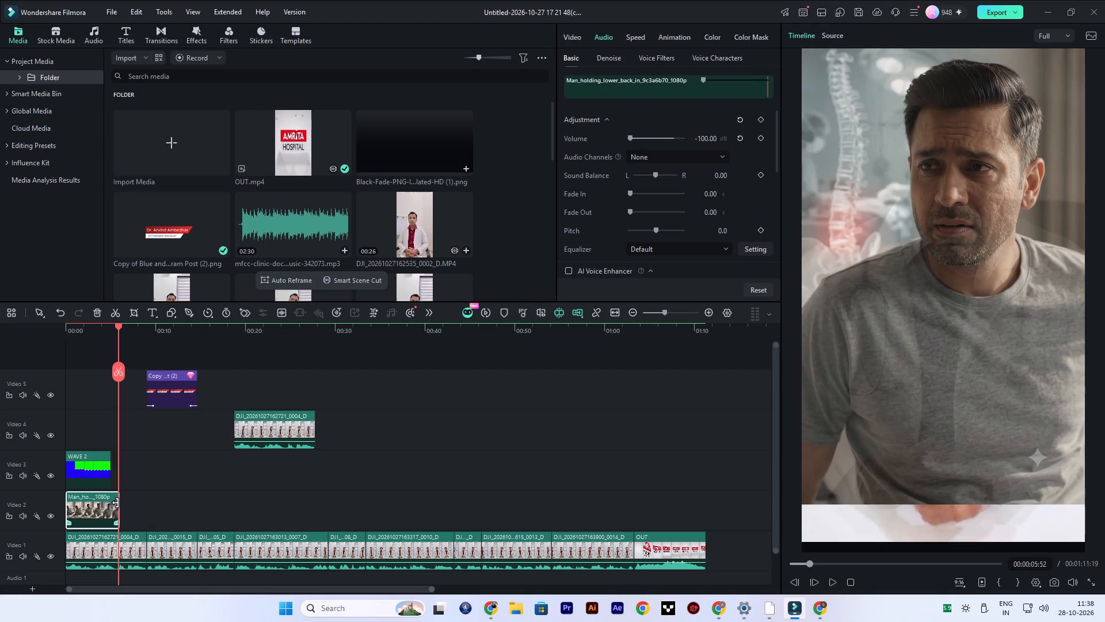
left_click_drag(116, 503, 109, 502)
Play from the trimmed cut into the name-banner section, and replay the opening in short stretches to check the wave and back-pain clip.
left_click(96, 324)
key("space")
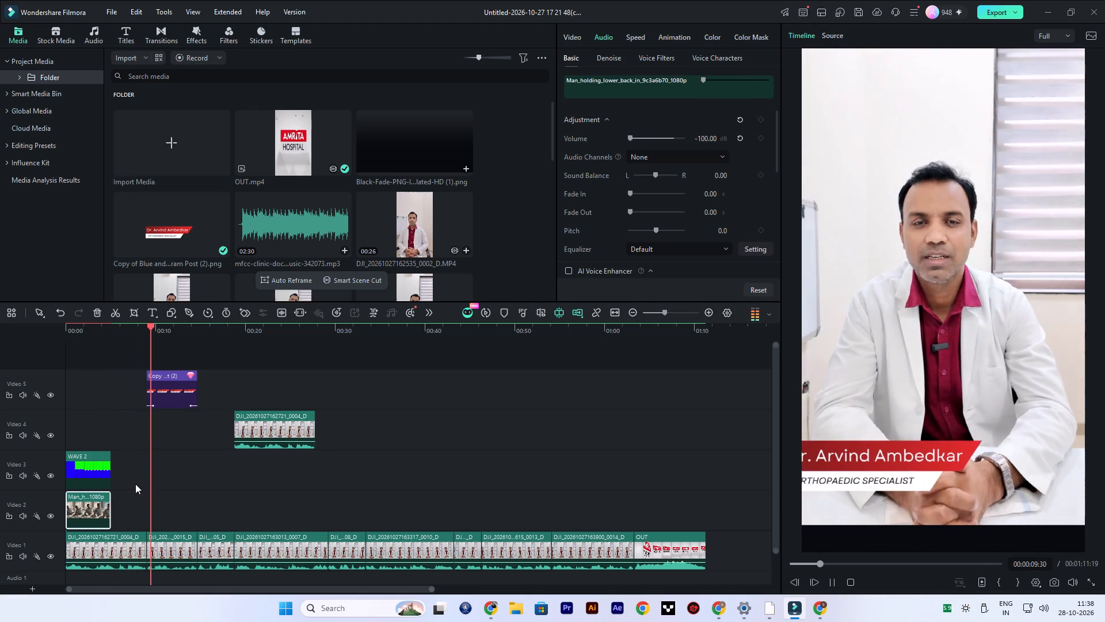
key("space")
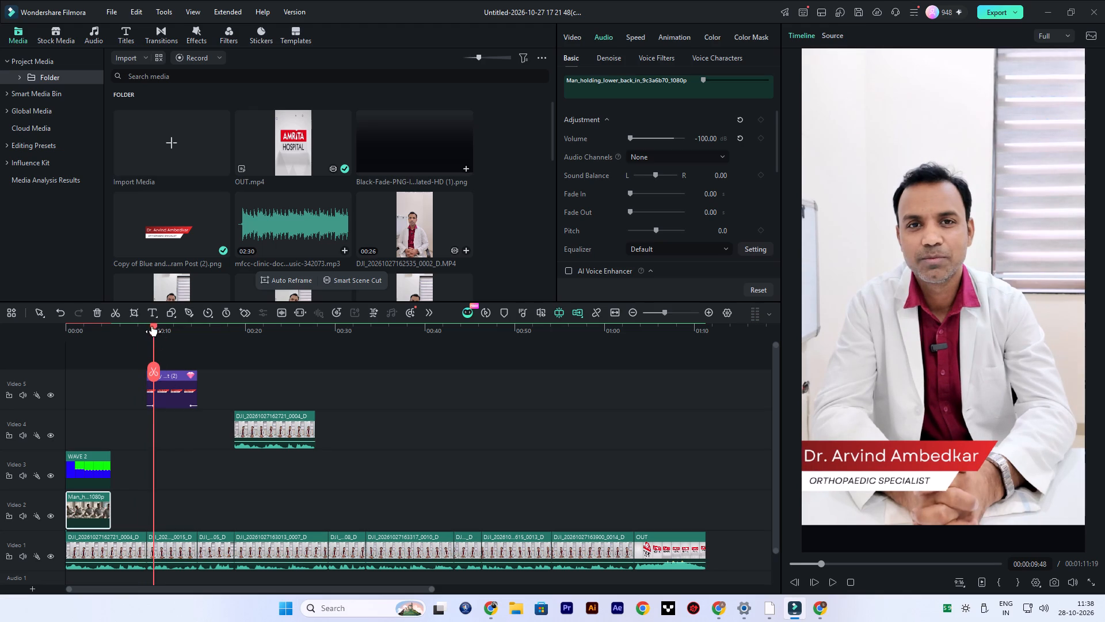
left_click_drag(152, 326, 42, 338)
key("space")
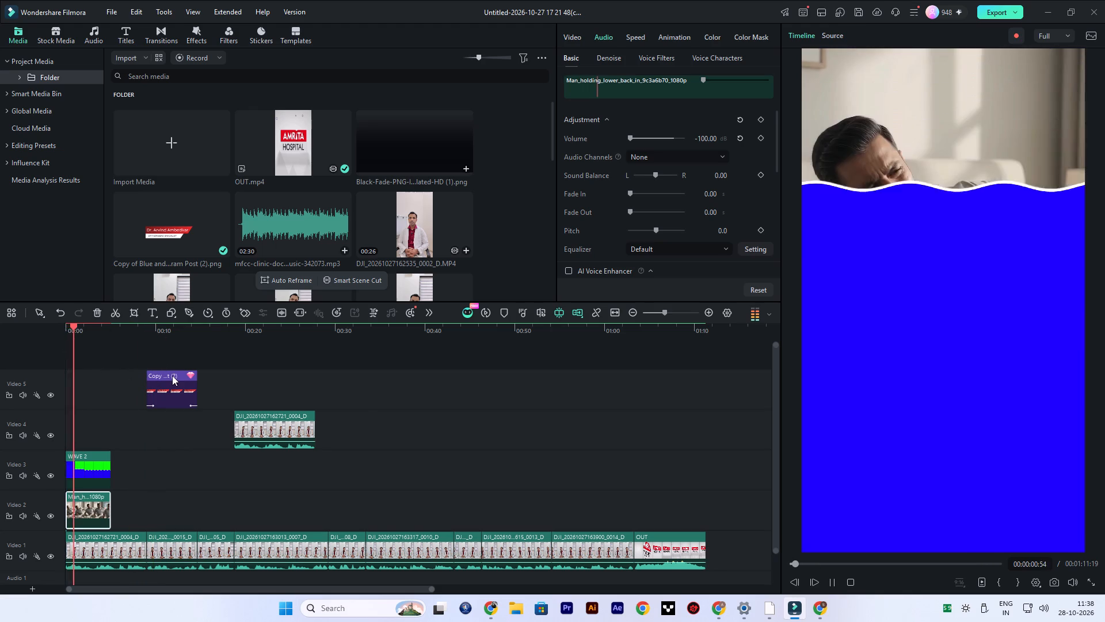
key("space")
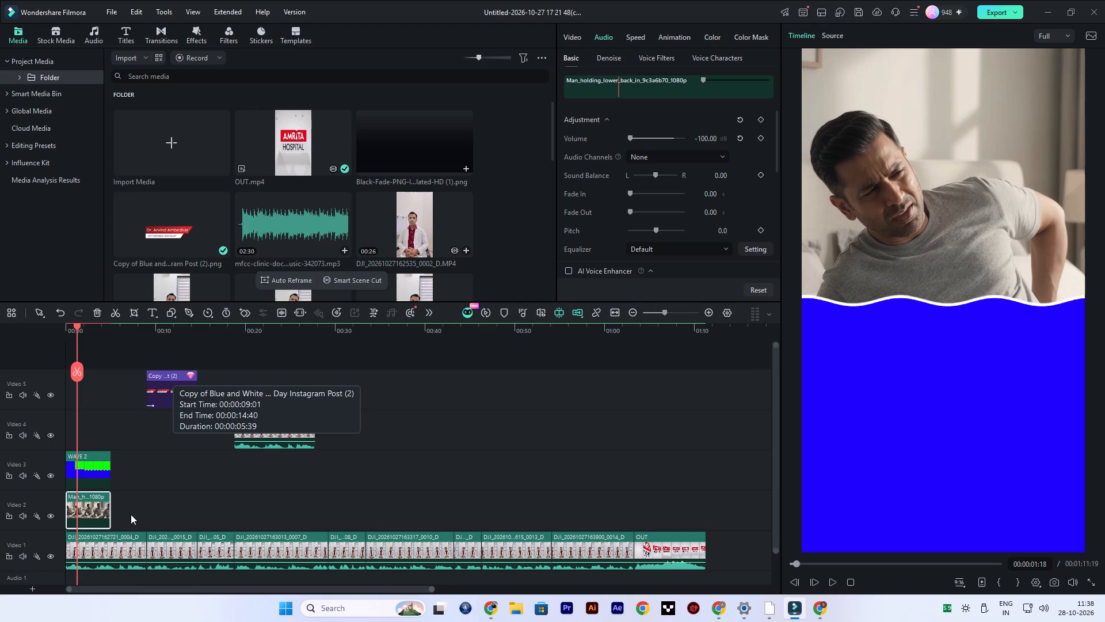
scroll(106, 503, "down", 5)
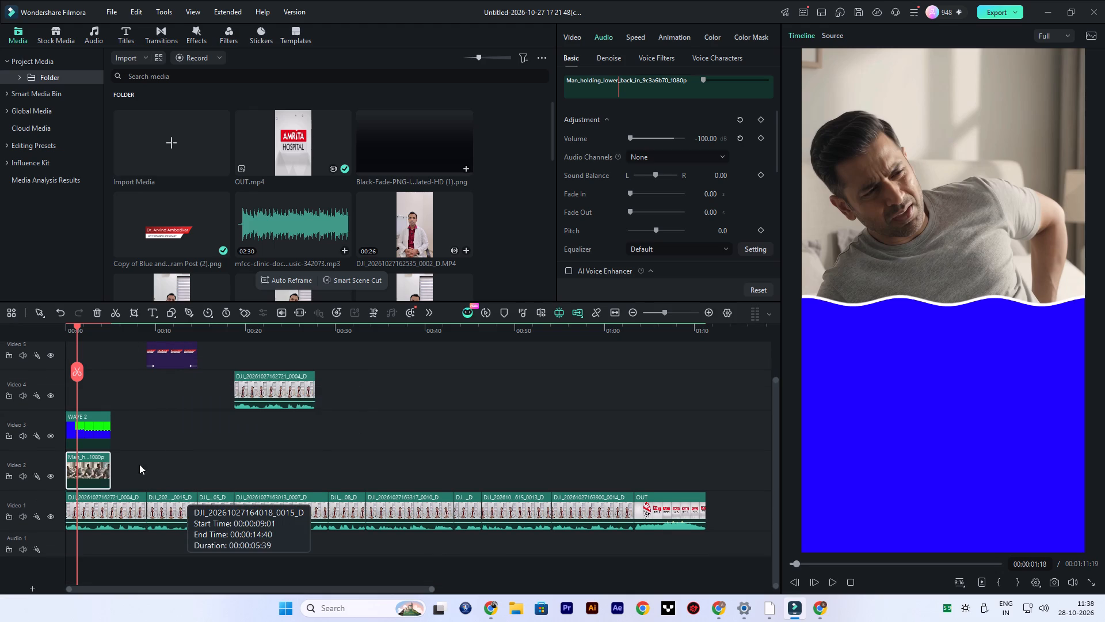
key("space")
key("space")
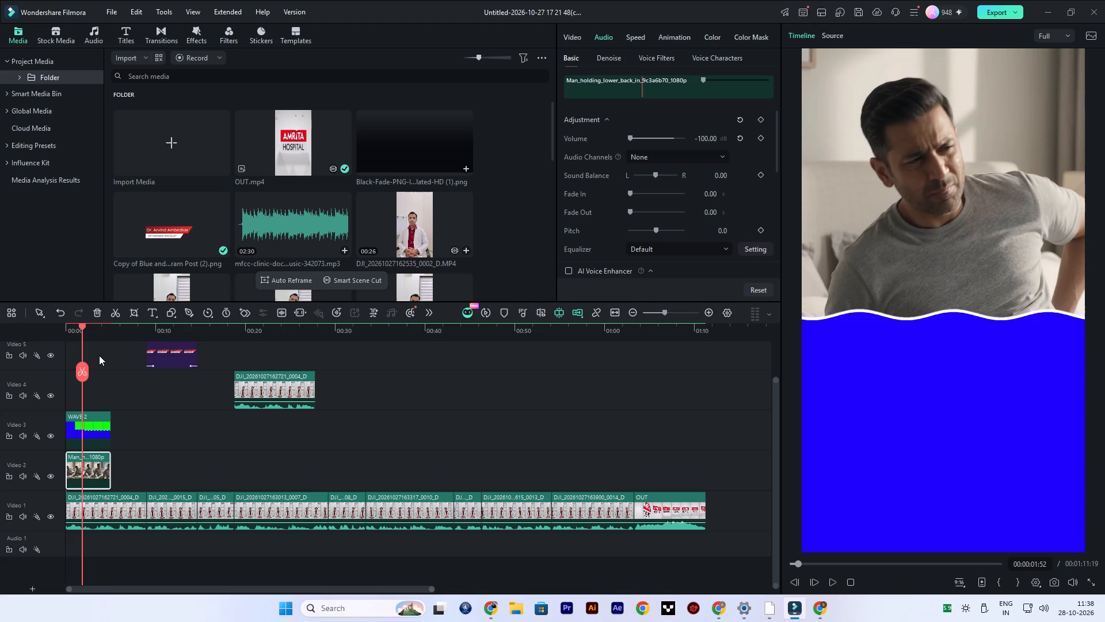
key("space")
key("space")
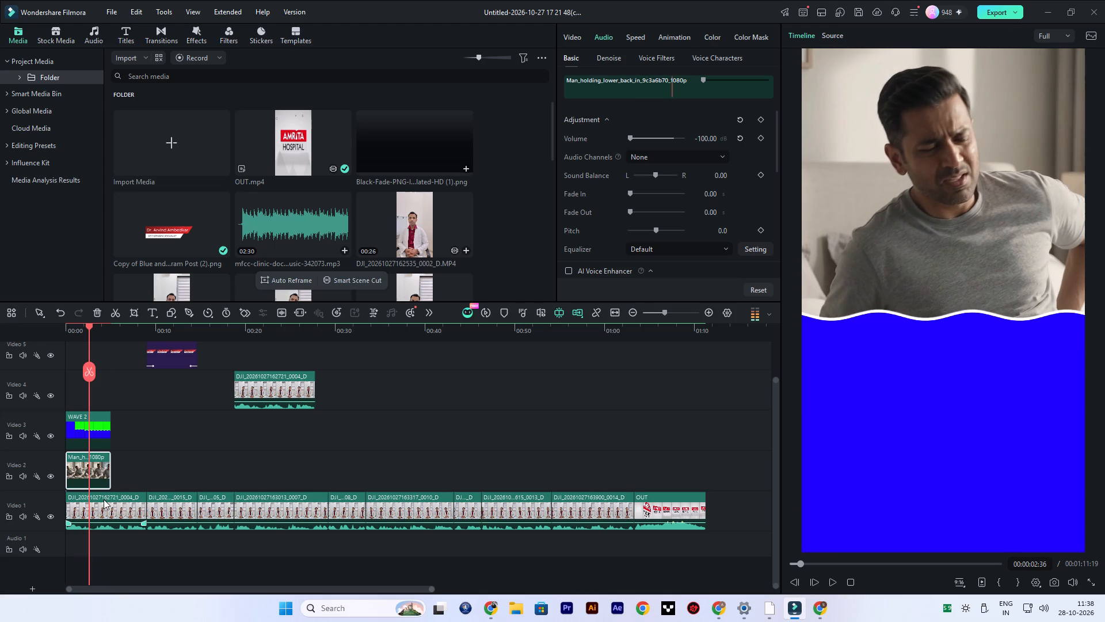
Copy the first doctor clip from Video 1, place the duplicate at the start of Video 4, and preview it.
left_click(105, 502)
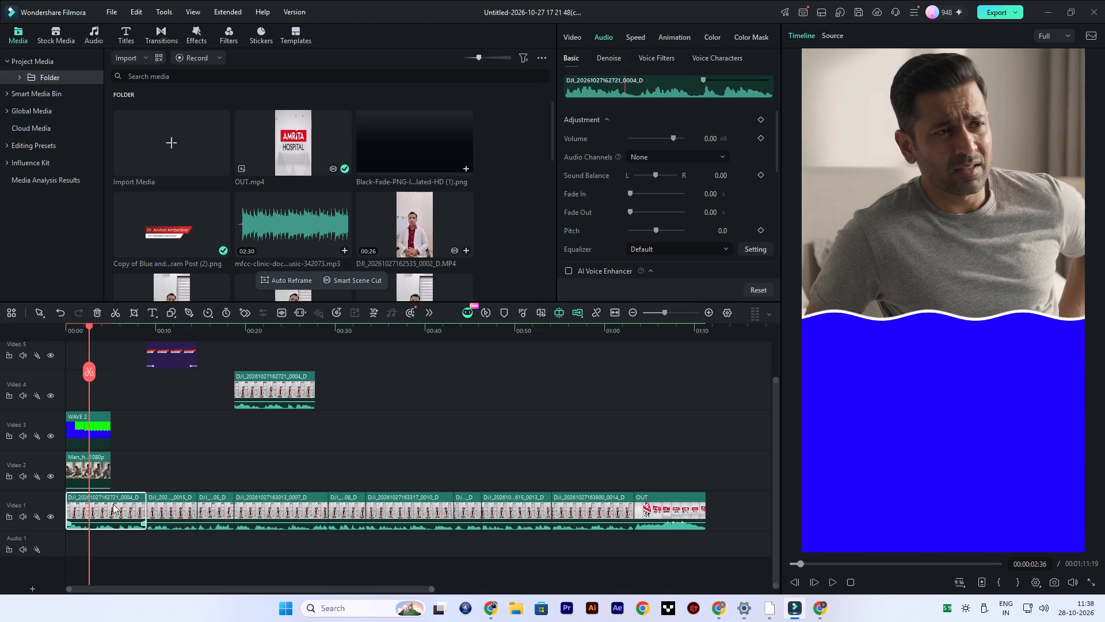
key("ctrl+c")
left_click(748, 512)
key("ctrl+v")
key("ctrl+z")
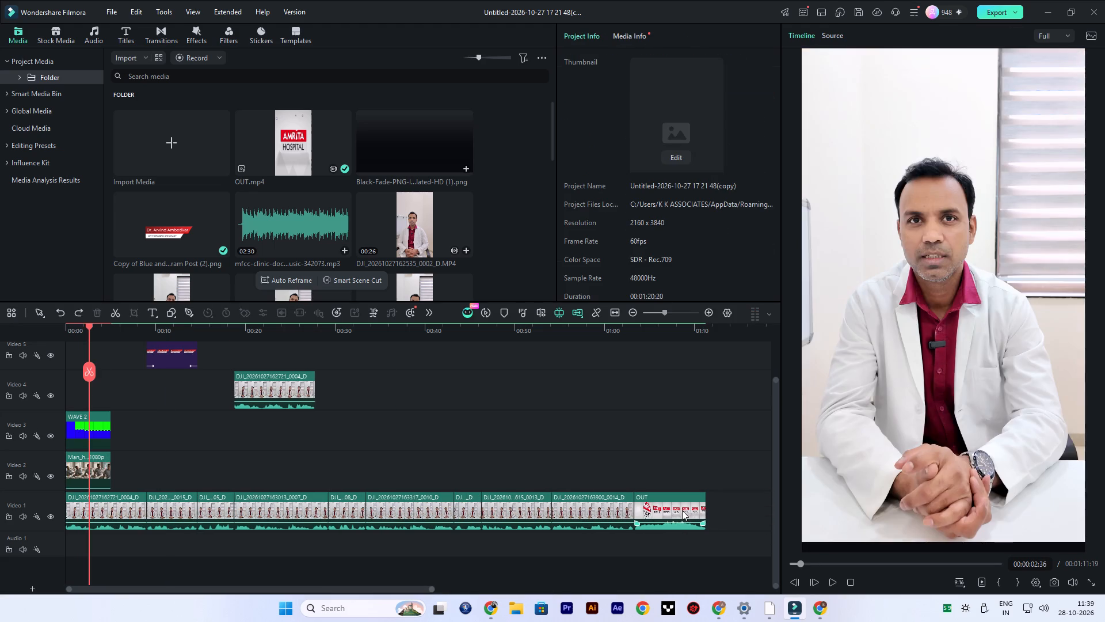
left_click(706, 327)
key("ctrl+v")
left_click_drag(723, 502, 656, 499)
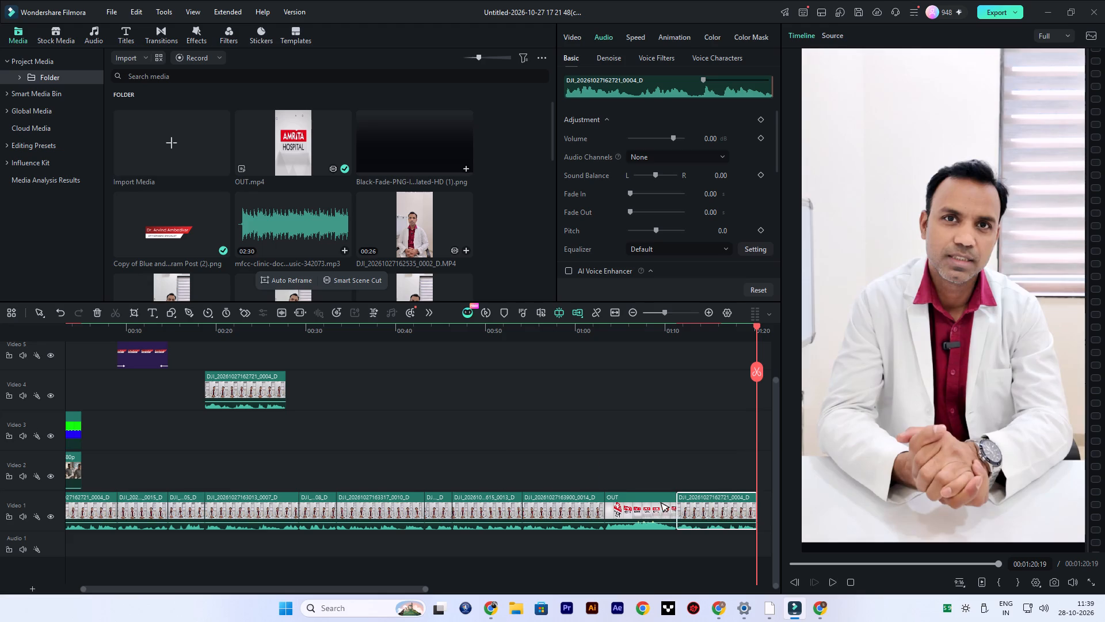
left_click_drag(656, 499, 0, 393)
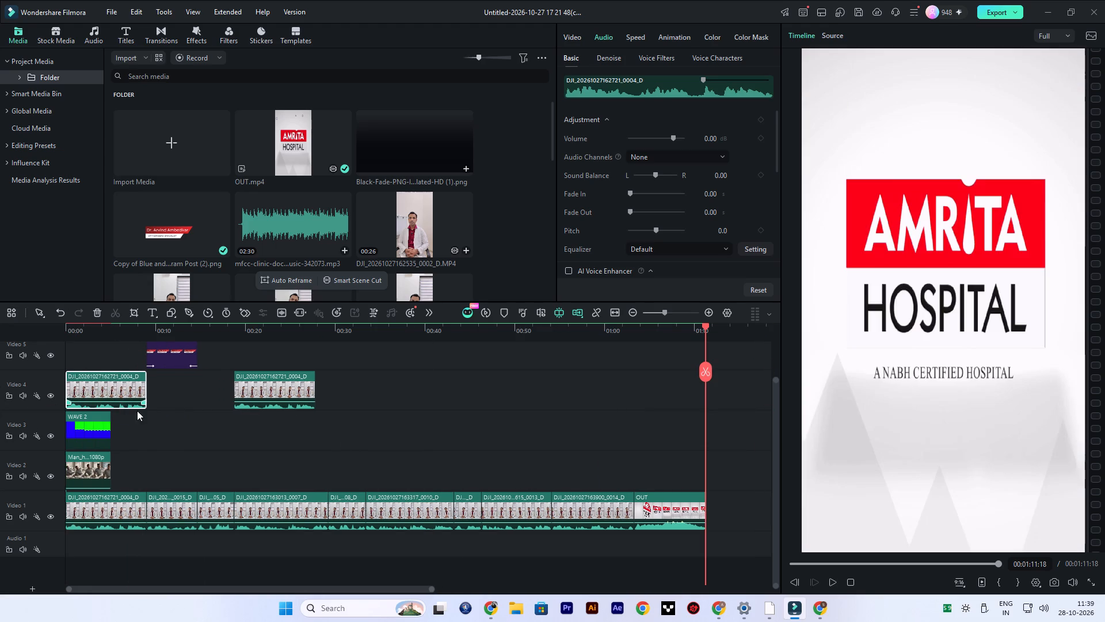
left_click(141, 327)
left_click_drag(141, 326, 145, 326)
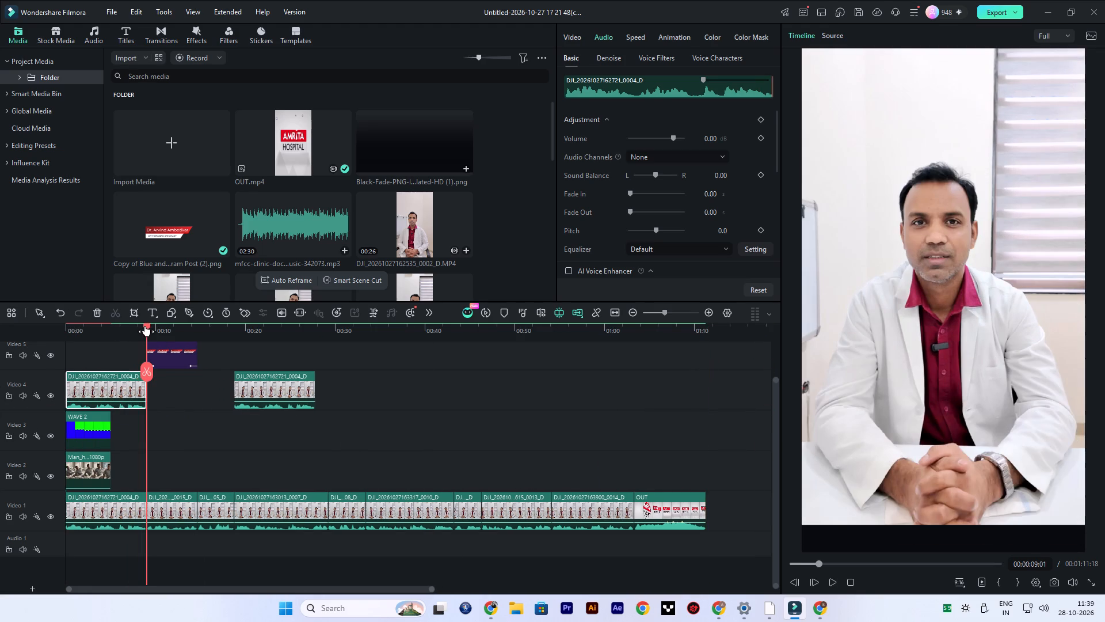
left_click_drag(145, 326, 0, 333)
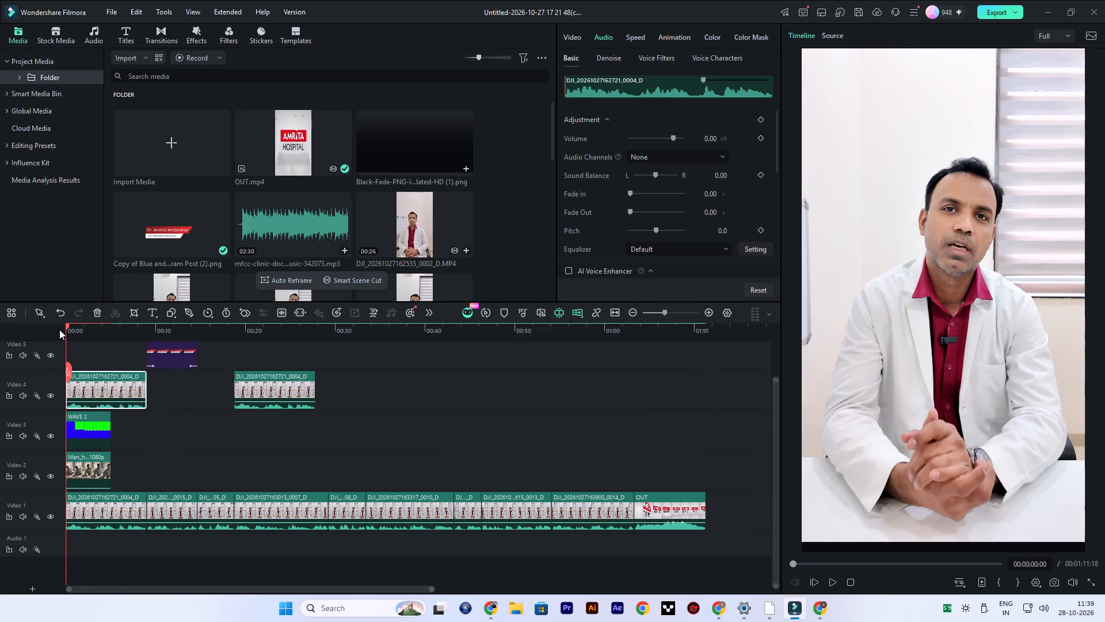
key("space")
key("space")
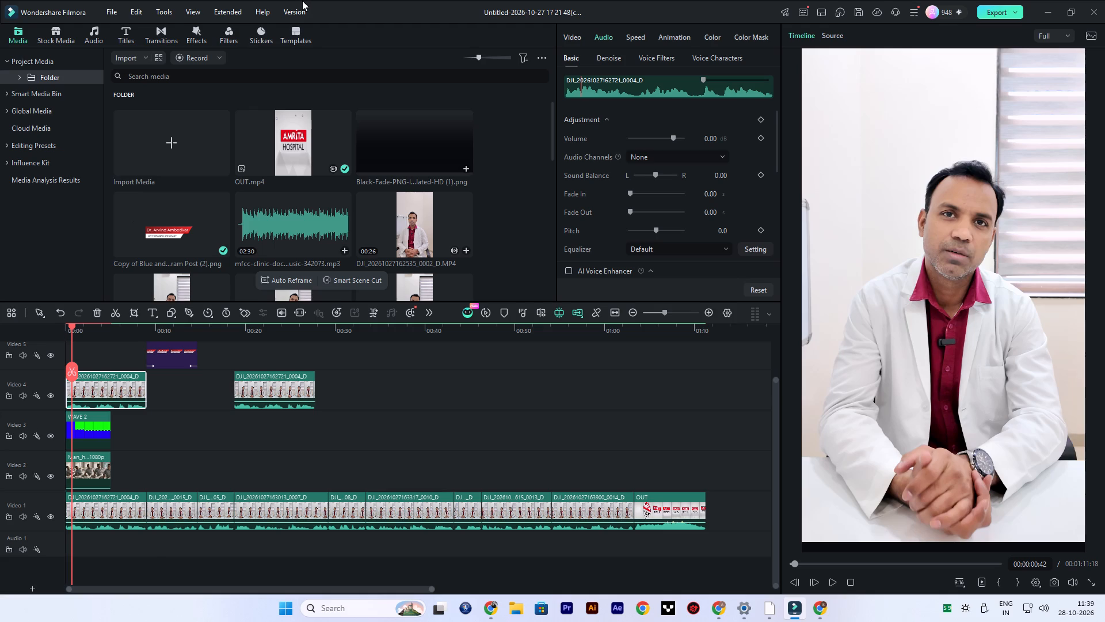
Save the video project.
key("ctrl+s")
left_click(1045, 4)
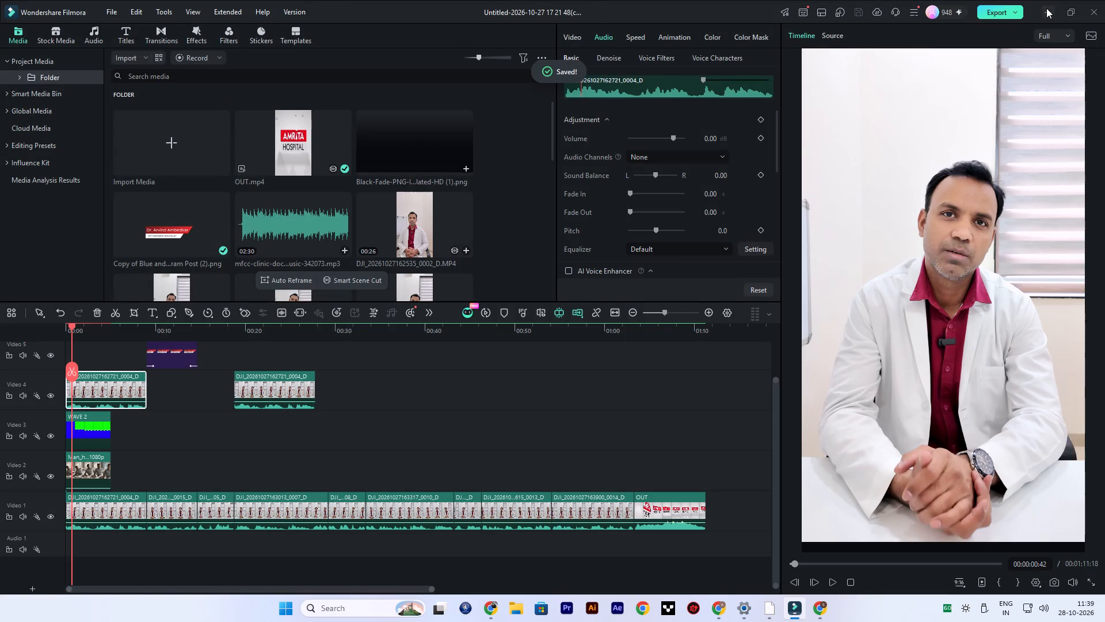
left_click(1046, 11)
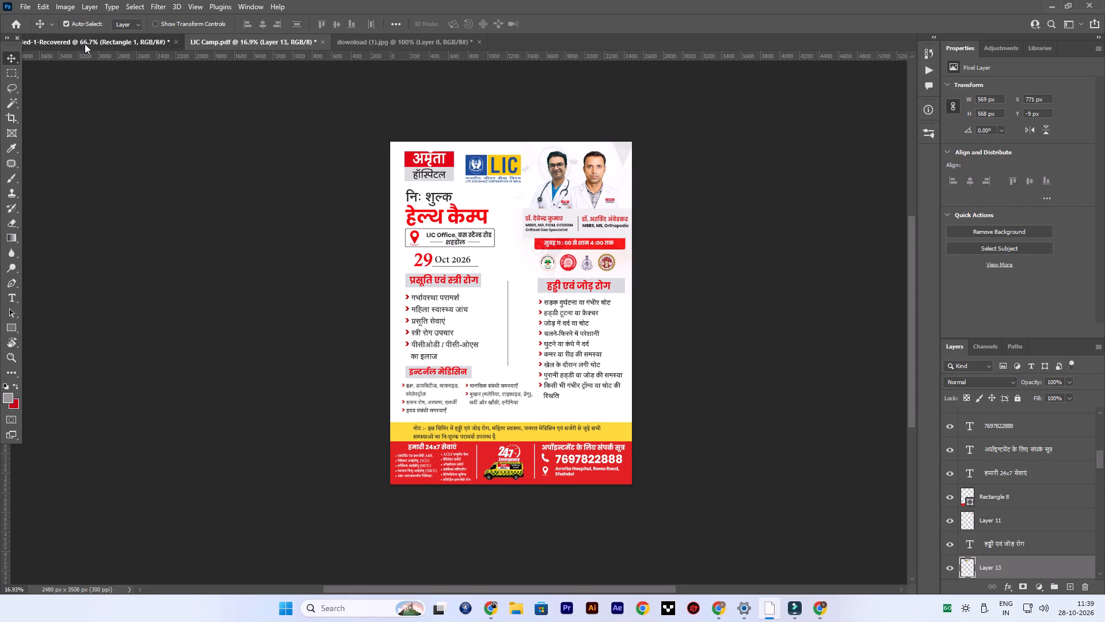
left_click(14, 22)
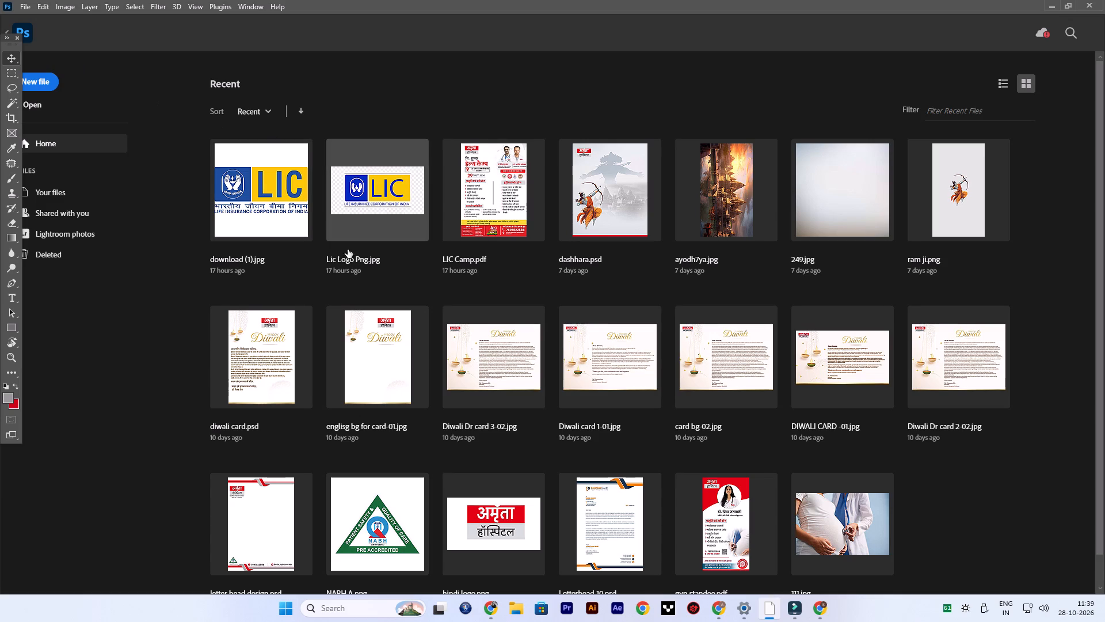
left_click(277, 367)
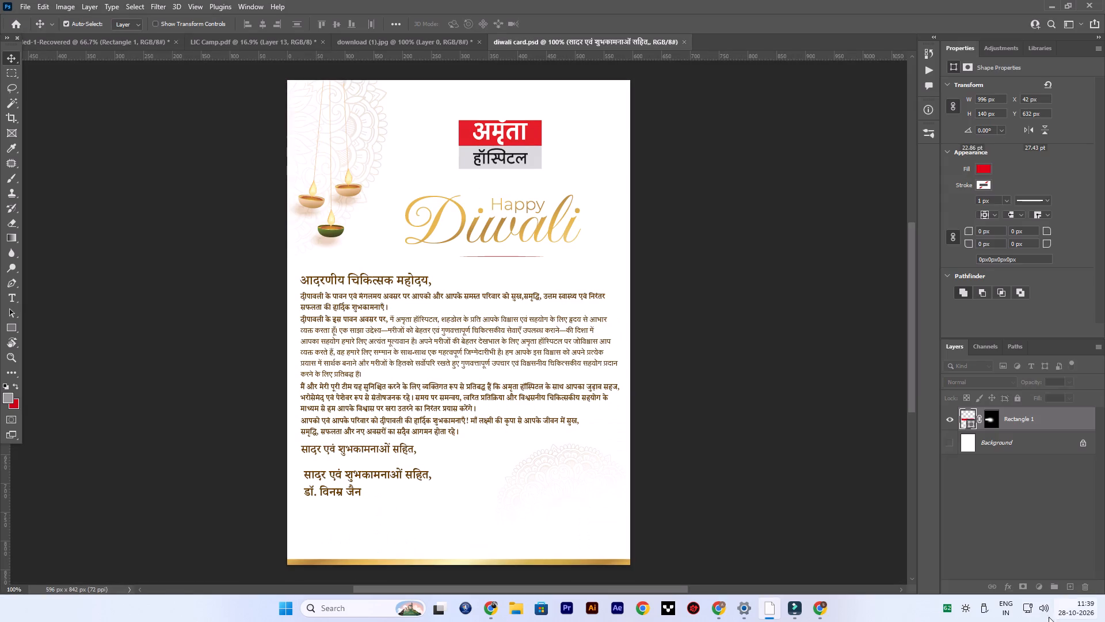
Hide the duplicate "सादर एवं शुभकामनाओं सहित," text layer above the sign-off on the Diwali card.
scroll(557, 339, "down", 5)
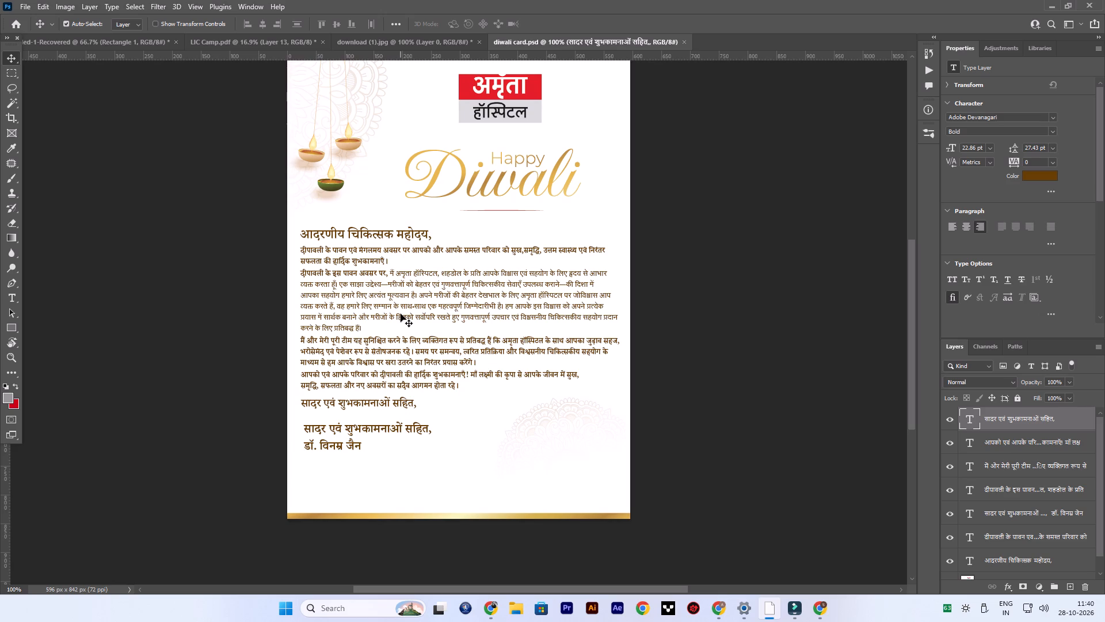
left_click(397, 405)
left_click(951, 419)
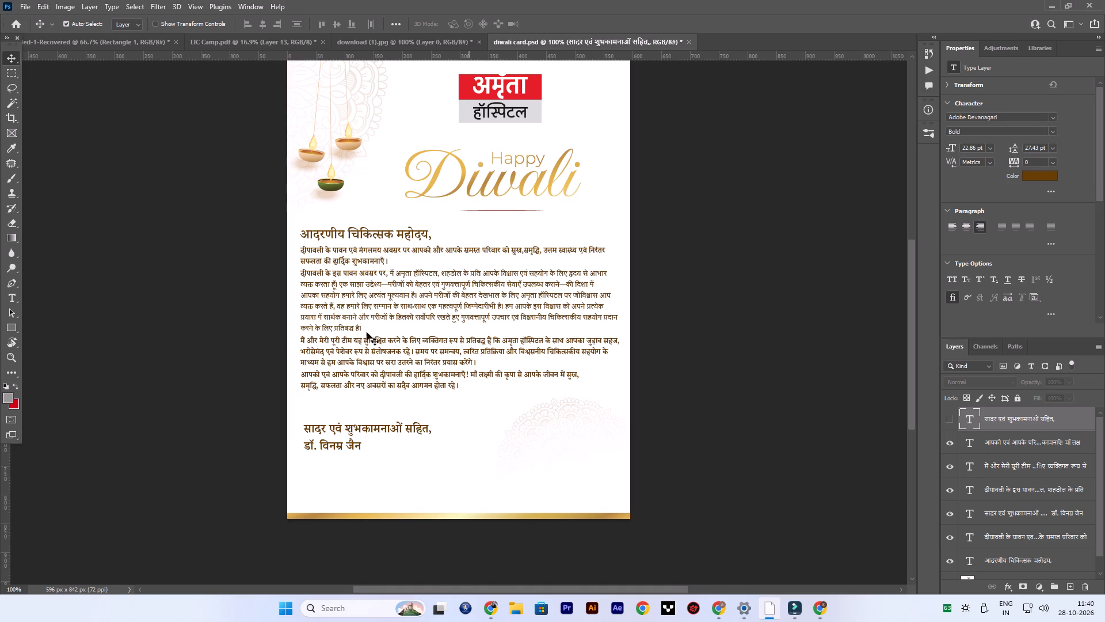
Delete the sentence starting "समय पर समन्वय" from the end of the paragraph beginning "मैं और मेरी पूरी टीम".
left_click(7, 302)
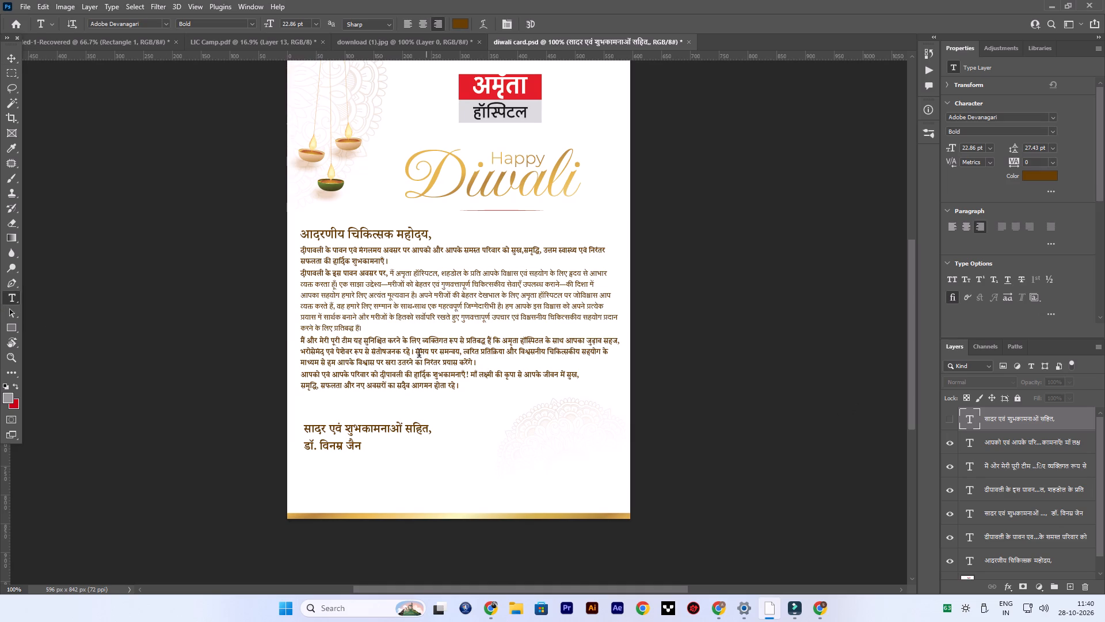
left_click_drag(416, 353, 483, 362)
key("BackSpace")
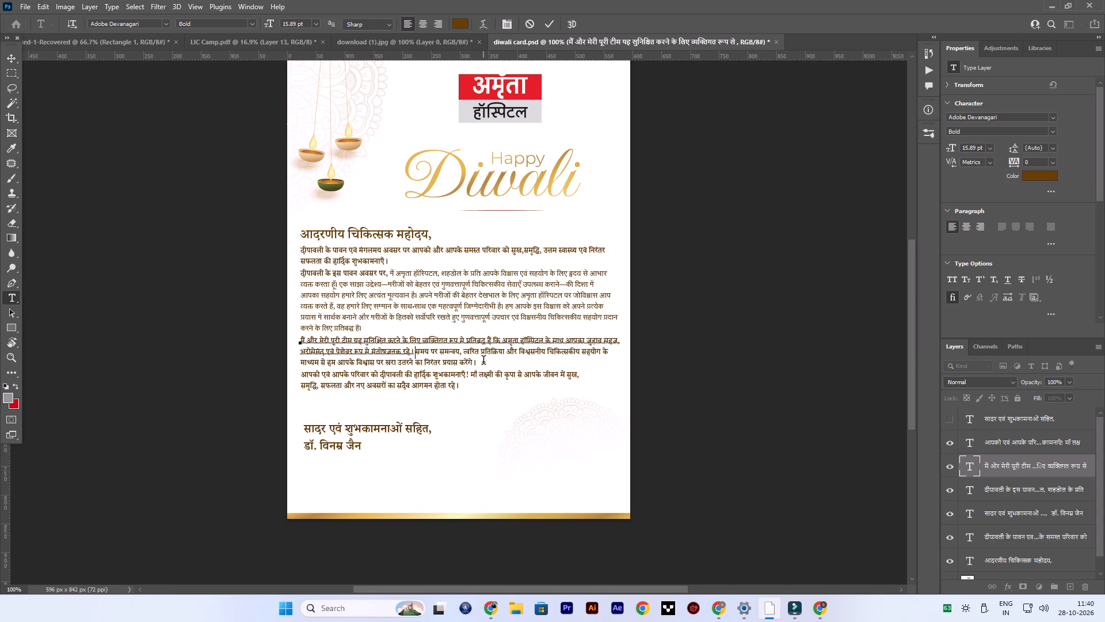
left_click(11, 62)
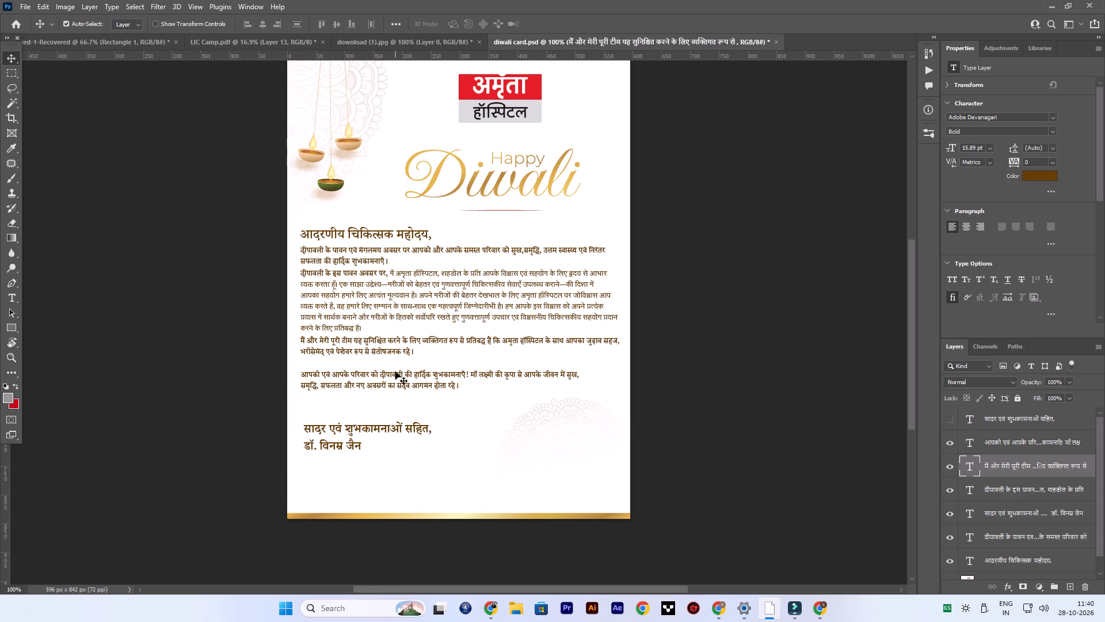
Remove the words "और नए अवसरों" from the last line of the Diwali greeting paragraph.
left_click(12, 294)
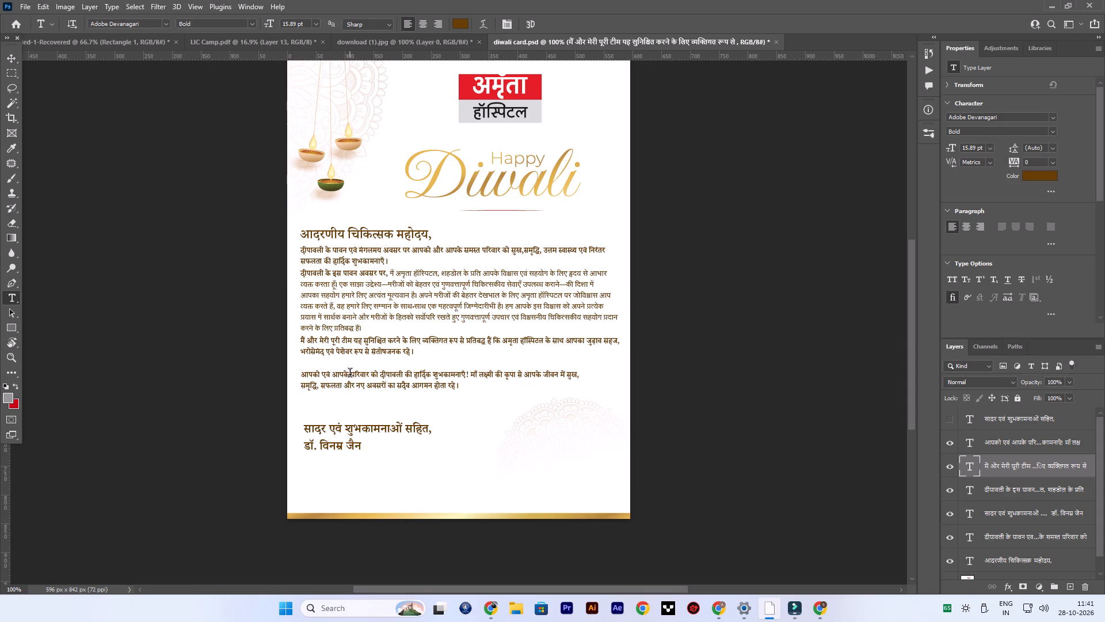
left_click_drag(346, 387, 354, 386)
left_click_drag(342, 386, 365, 386)
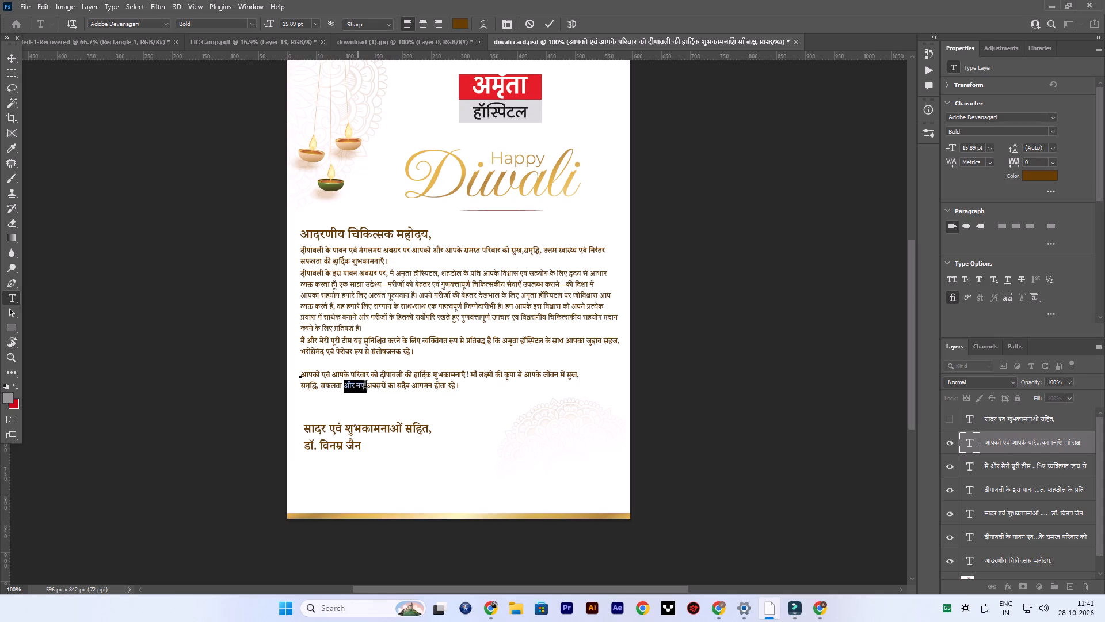
left_click_drag(365, 386, 388, 386)
left_click_drag(388, 386, 387, 386)
key("BackSpace")
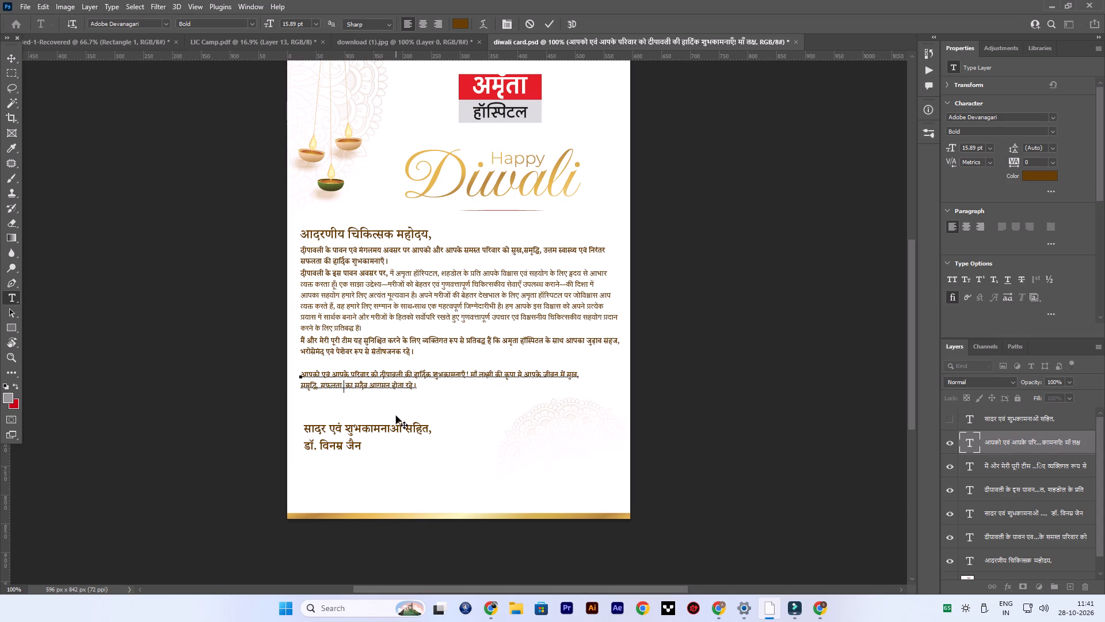
key("BackSpace")
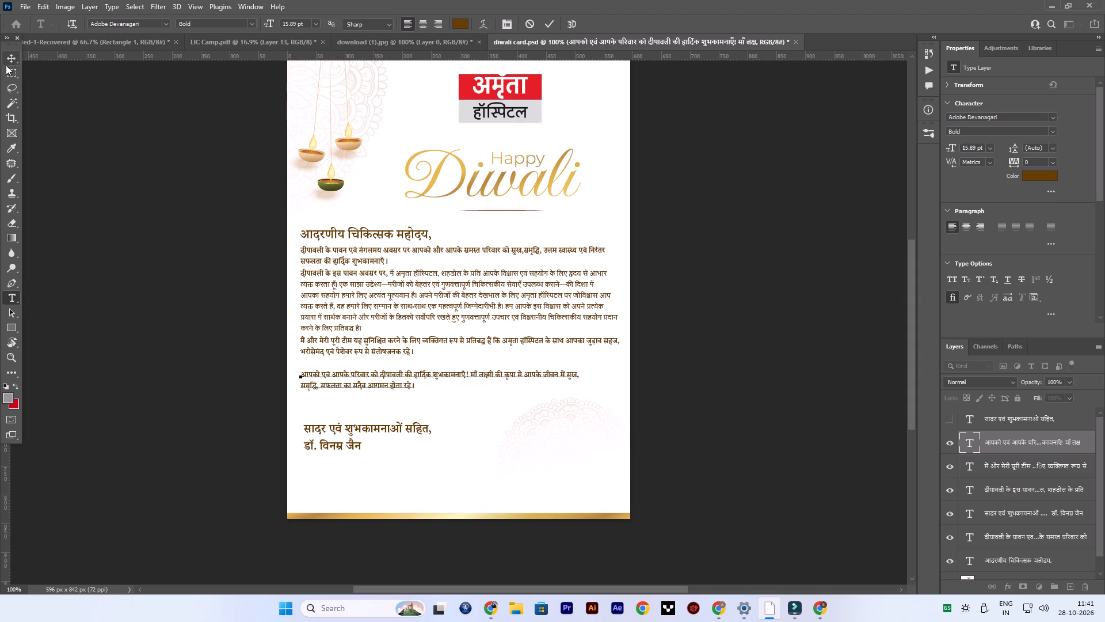
left_click(8, 62)
left_click(129, 217)
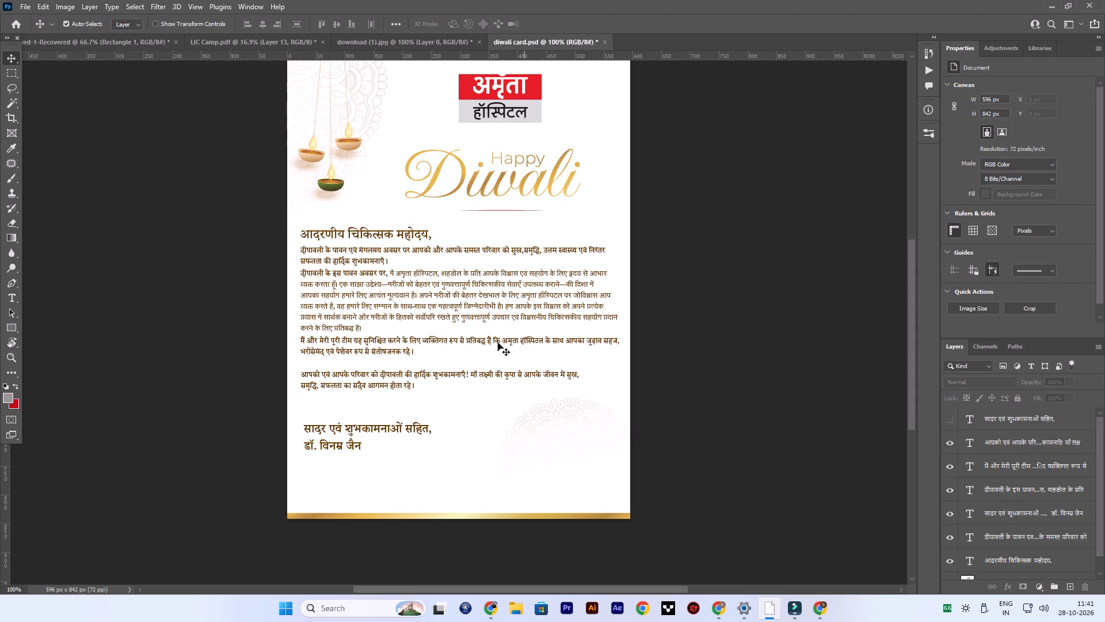
Move the final greeting paragraph up to close the gap beneath the shortened paragraph.
left_click(345, 375)
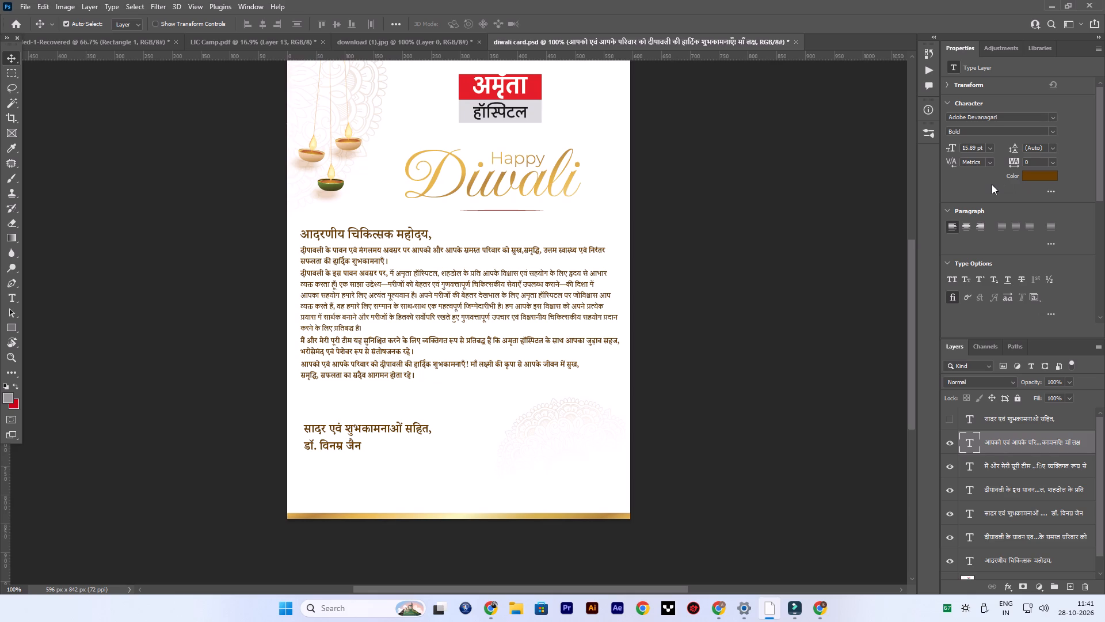
key("Down")
key("Down")
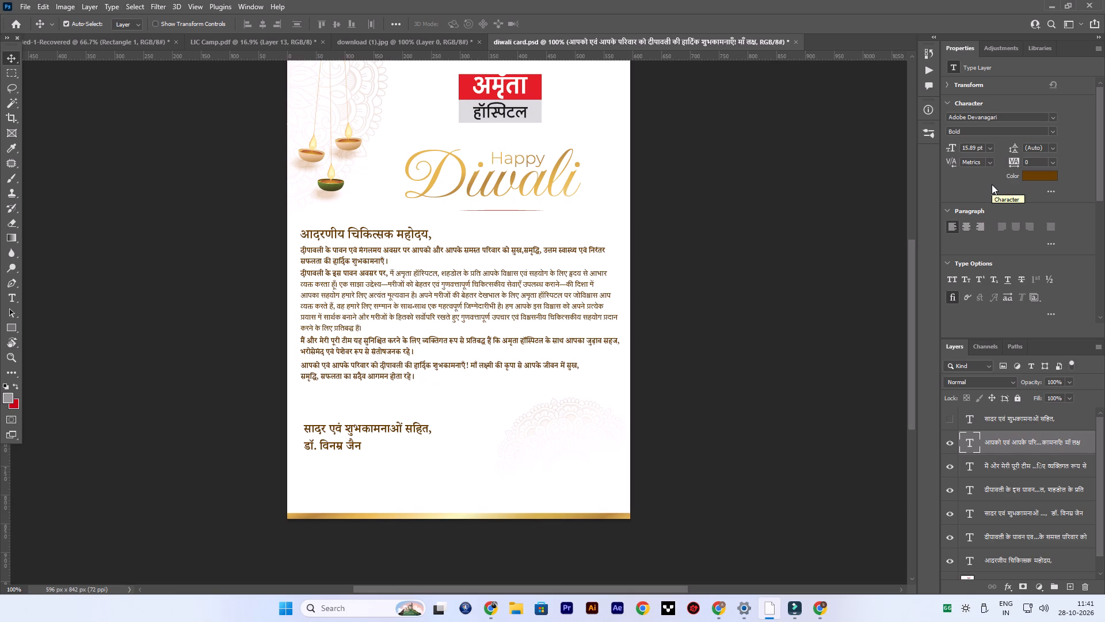
Insert four line breaks between the "सादर एवं शुभकामनाओं सहित," line and the doctor's name to leave signature space.
left_click(369, 428)
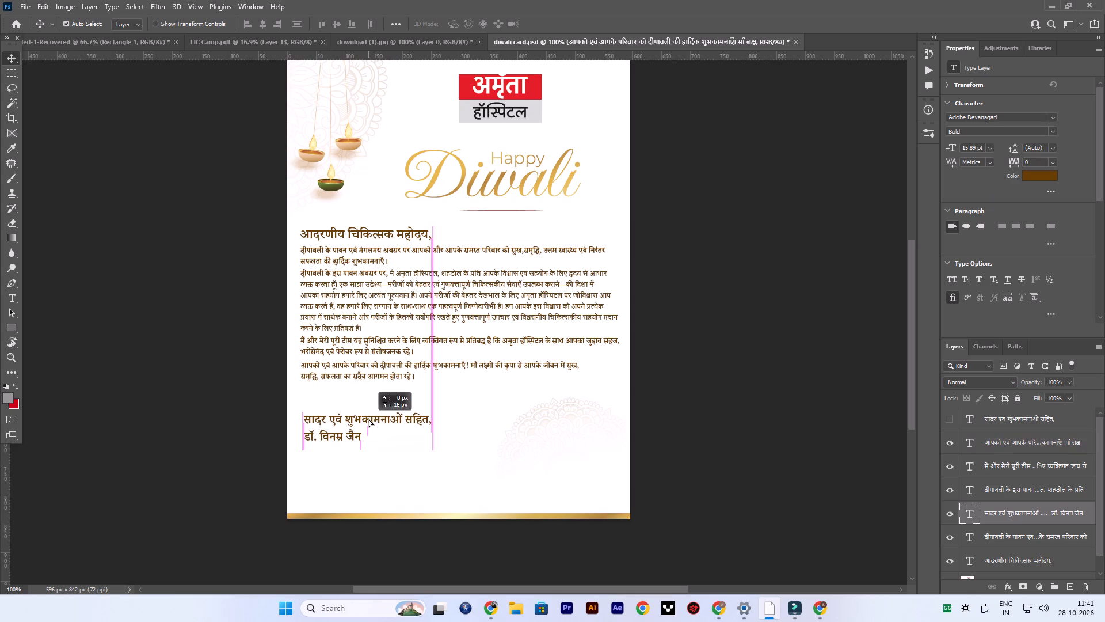
left_click(9, 300)
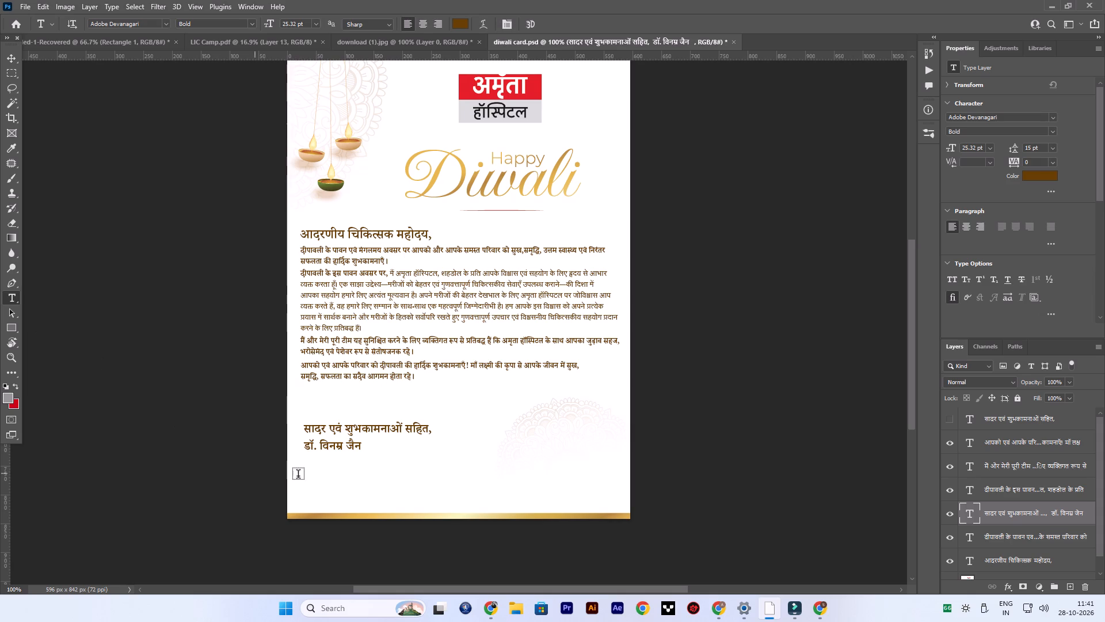
left_click(304, 449)
key("Return")
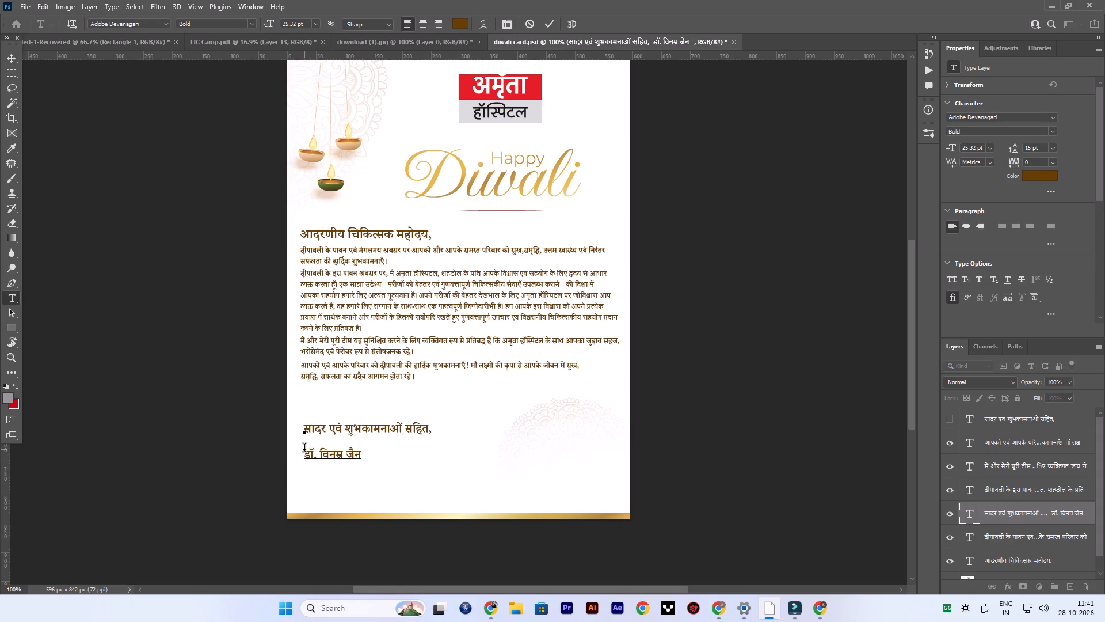
key("Return")
key("Return")
key("Return")
left_click(10, 55)
left_click(120, 215)
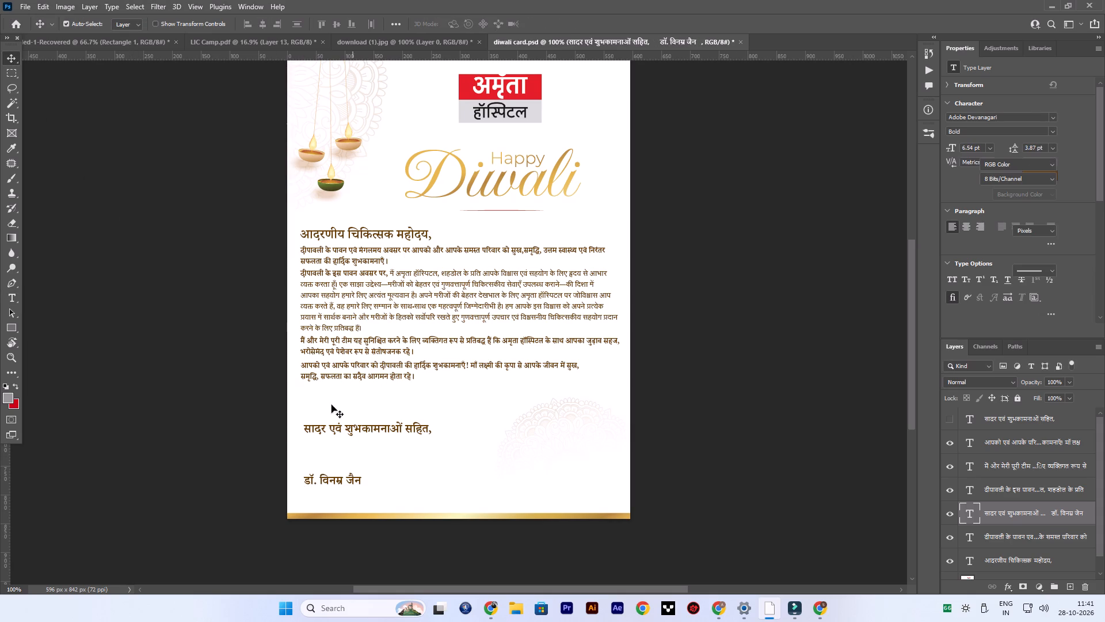
Move the sign-off block slightly up and left, closer to the left edge of the body text.
left_click_drag(357, 428, 355, 416)
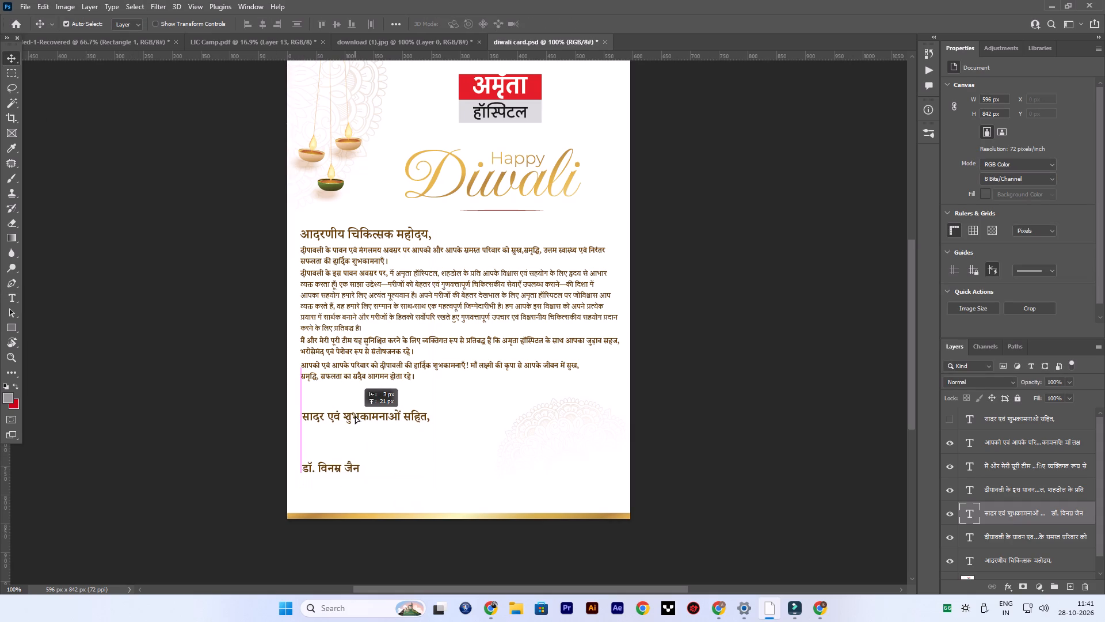
left_click_drag(355, 416, 355, 419)
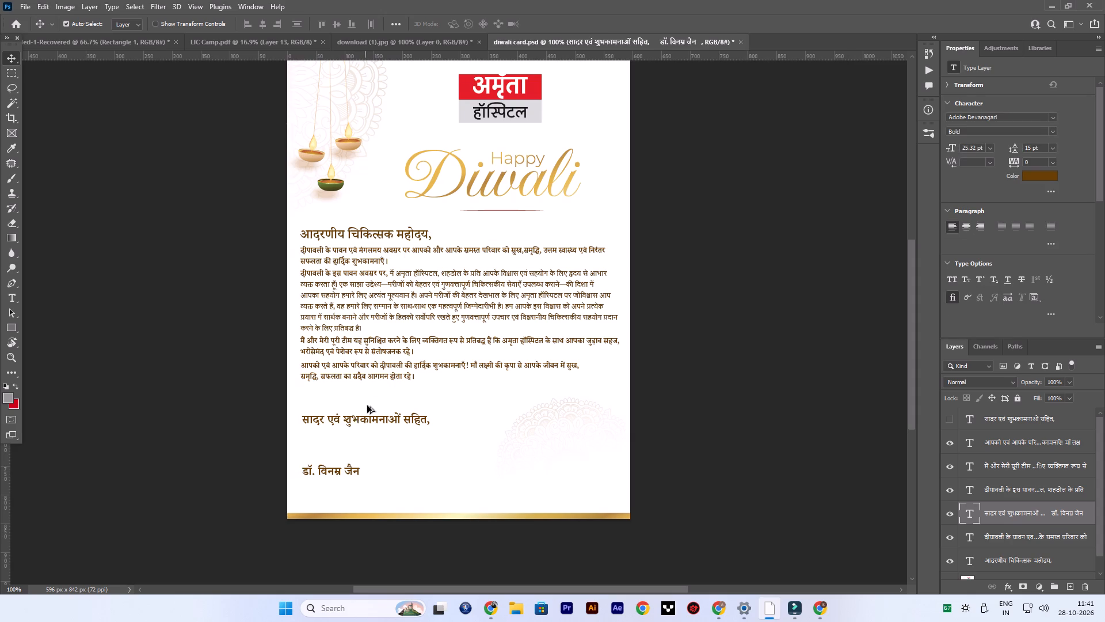
Add a new text layer with the doctor's name in English as a signature, beside the gap in the sign-off.
scroll(367, 405, "down", 3, "alt")
scroll(368, 423, "up", 5, "alt")
left_click(11, 294)
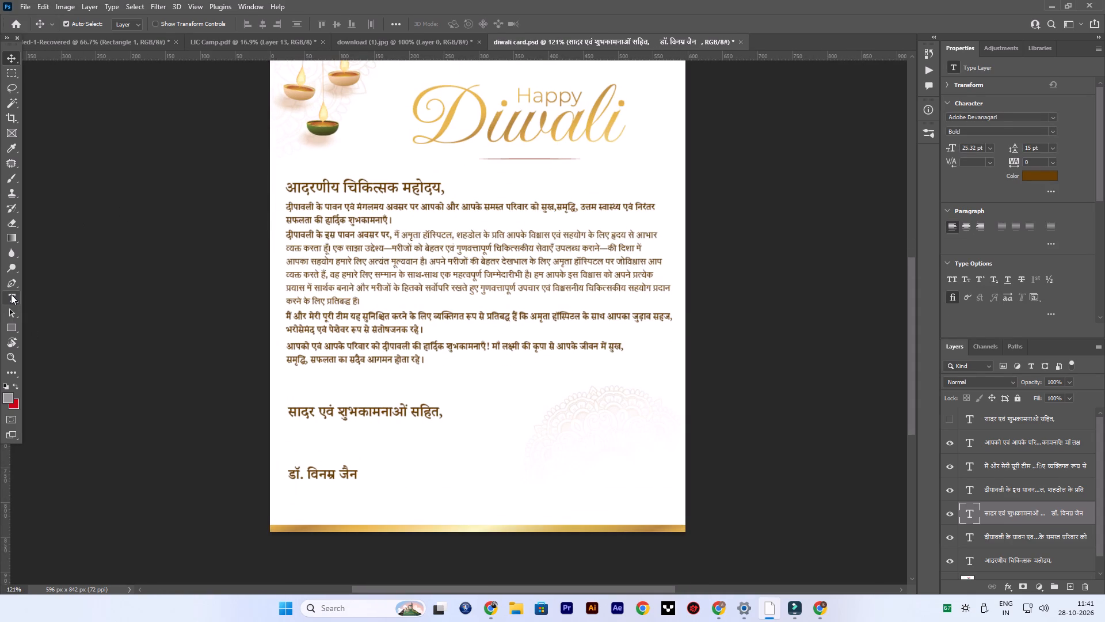
left_click(447, 452)
key("BackSpace")
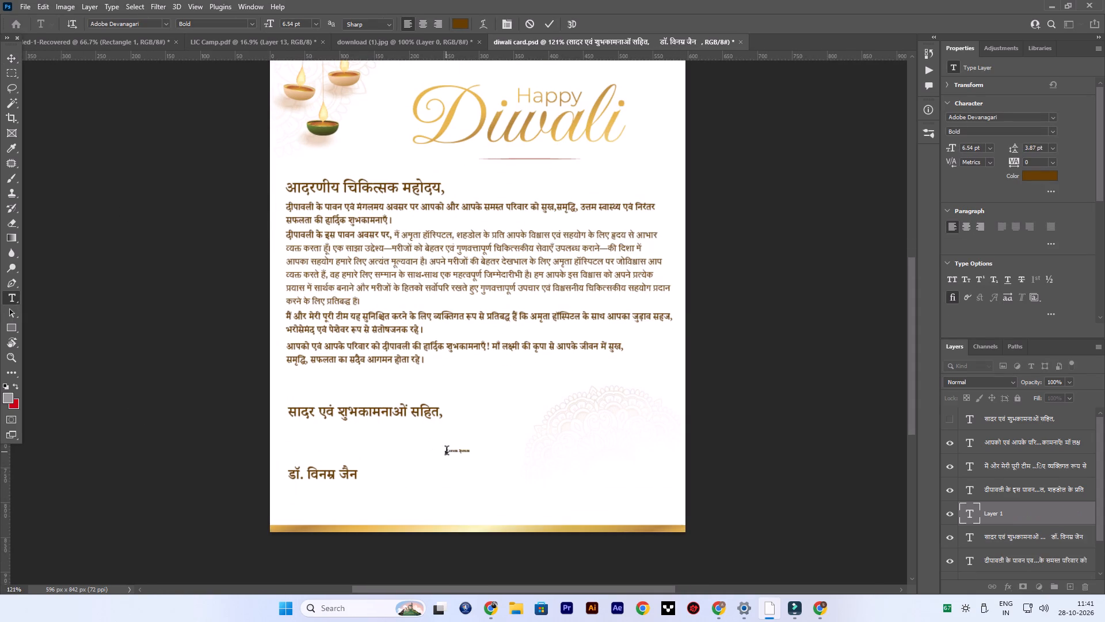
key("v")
key("BackSpace")
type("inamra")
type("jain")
left_click(7, 60)
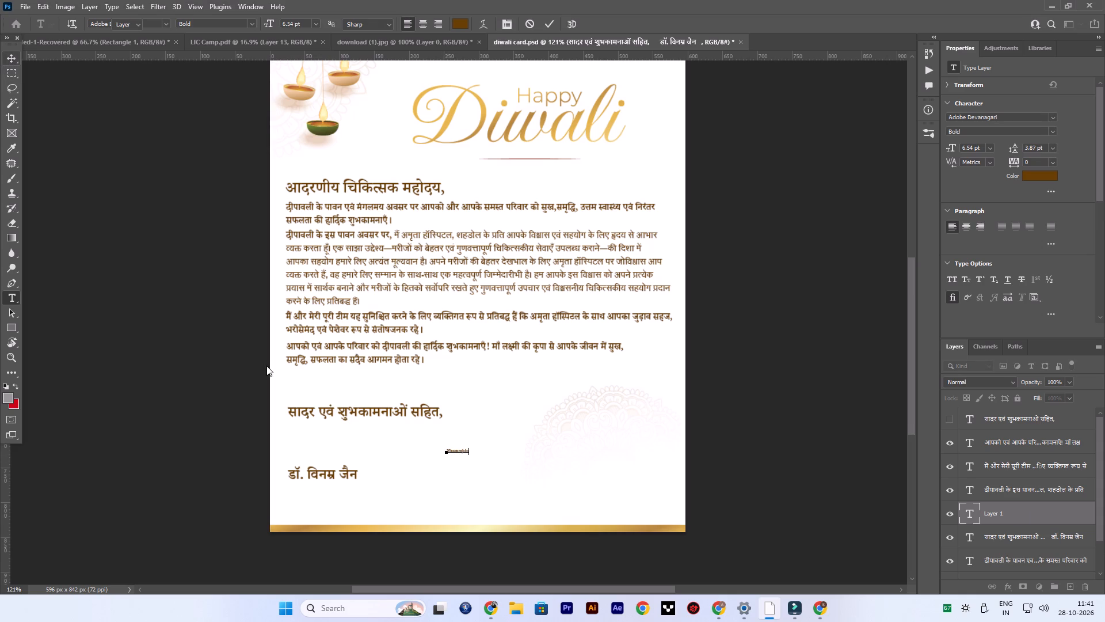
Scale the signature text up proportionally to about 35.5 pt.
key("ctrl+t")
left_click_drag(473, 447, 527, 414)
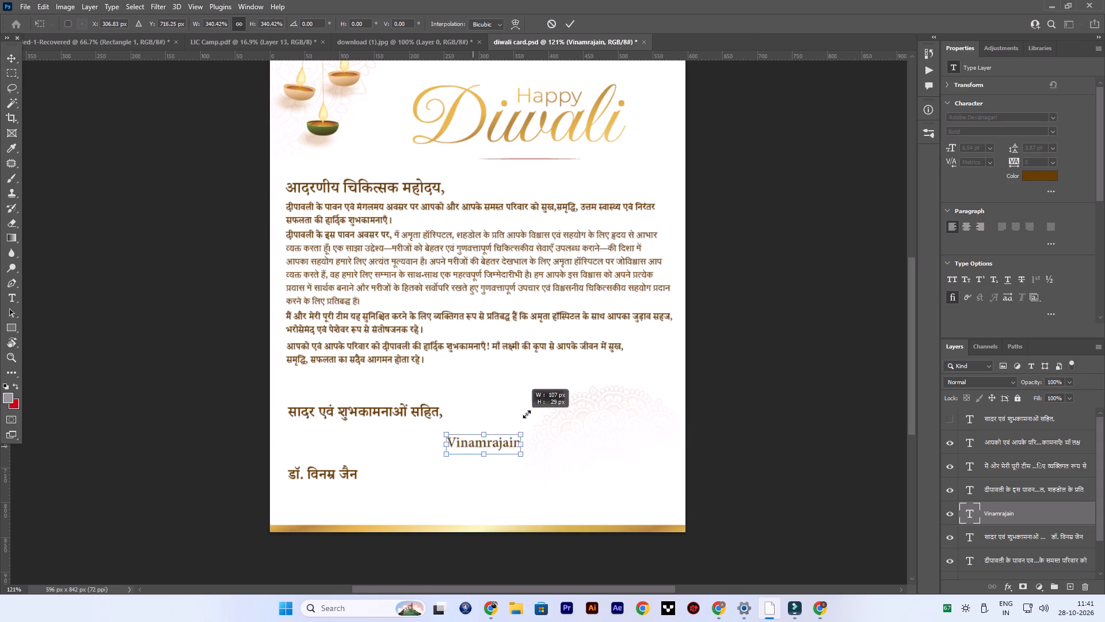
left_click_drag(527, 414, 564, 400)
double_click(537, 432)
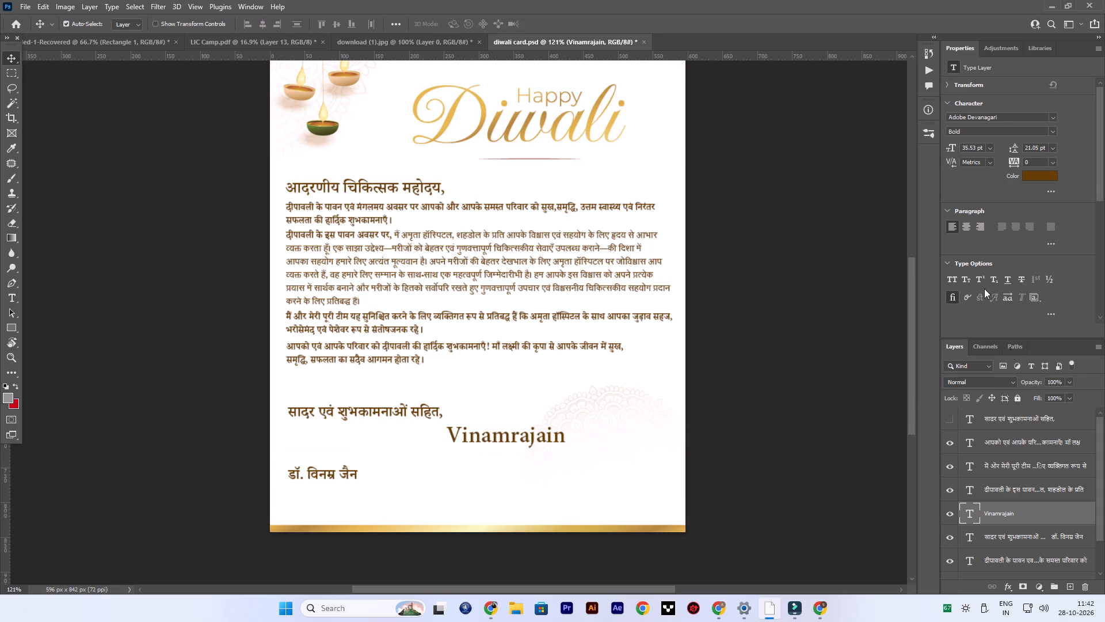
Browse the available fonts, previewing script styles on the signature text of the Diwali card.
left_click(1053, 117)
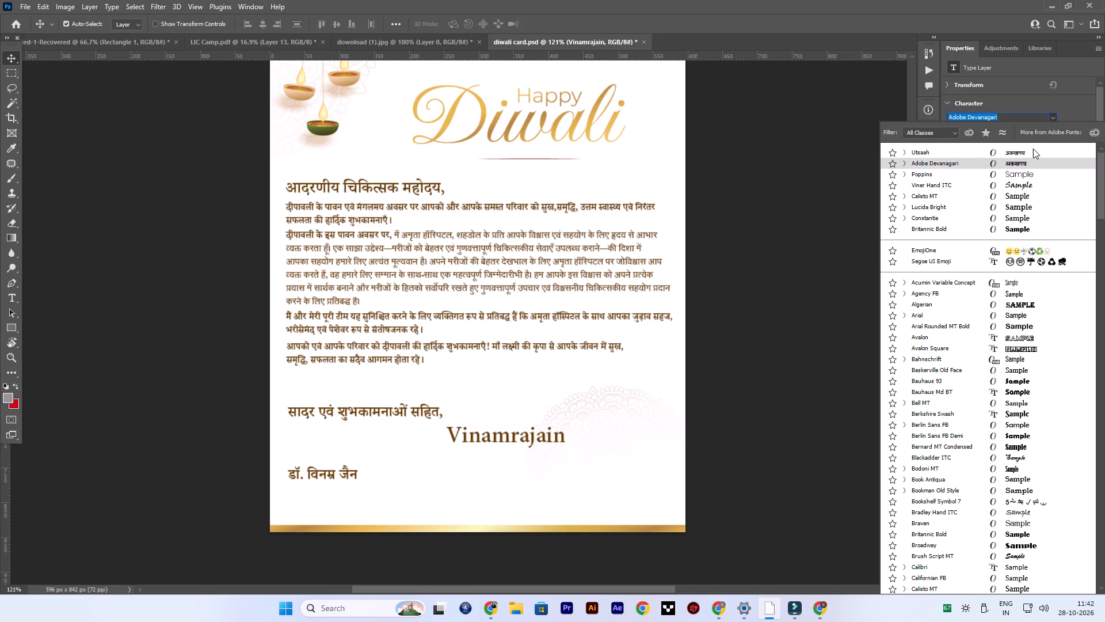
scroll(1009, 179, "up", 8)
scroll(1009, 179, "down", 11)
scroll(1029, 376, "down", 4)
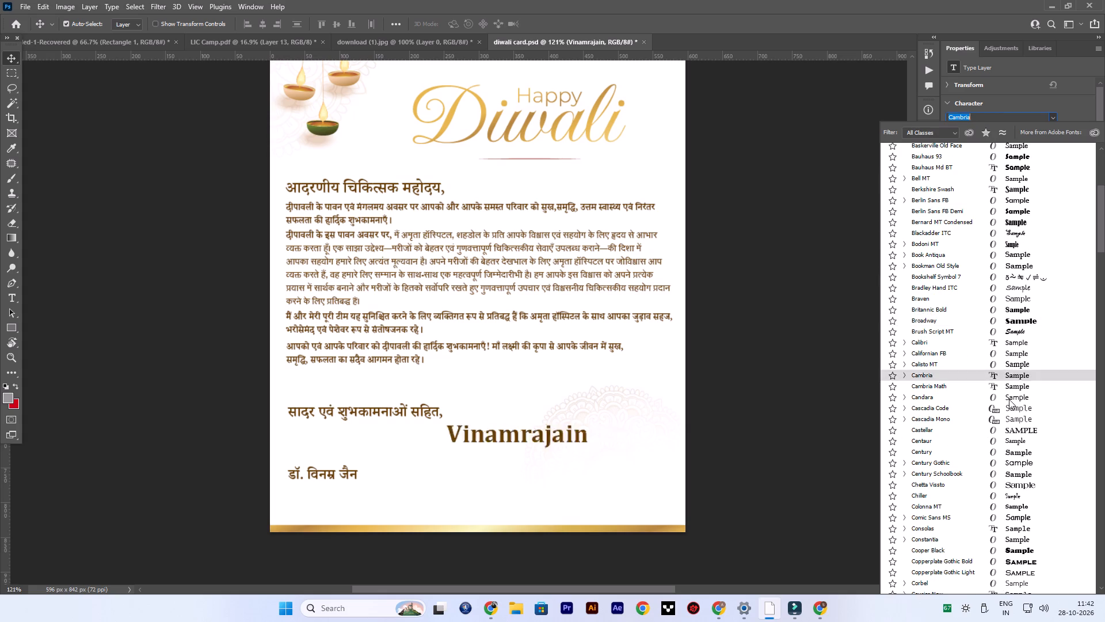
scroll(1022, 333, "down", 4)
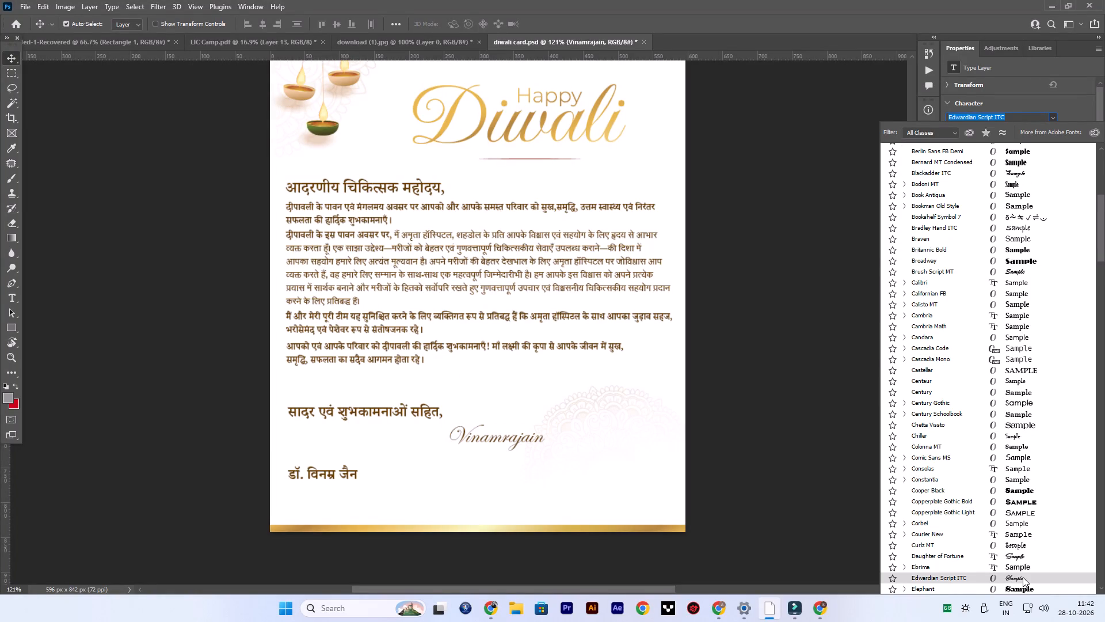
scroll(1020, 558, "down", 4)
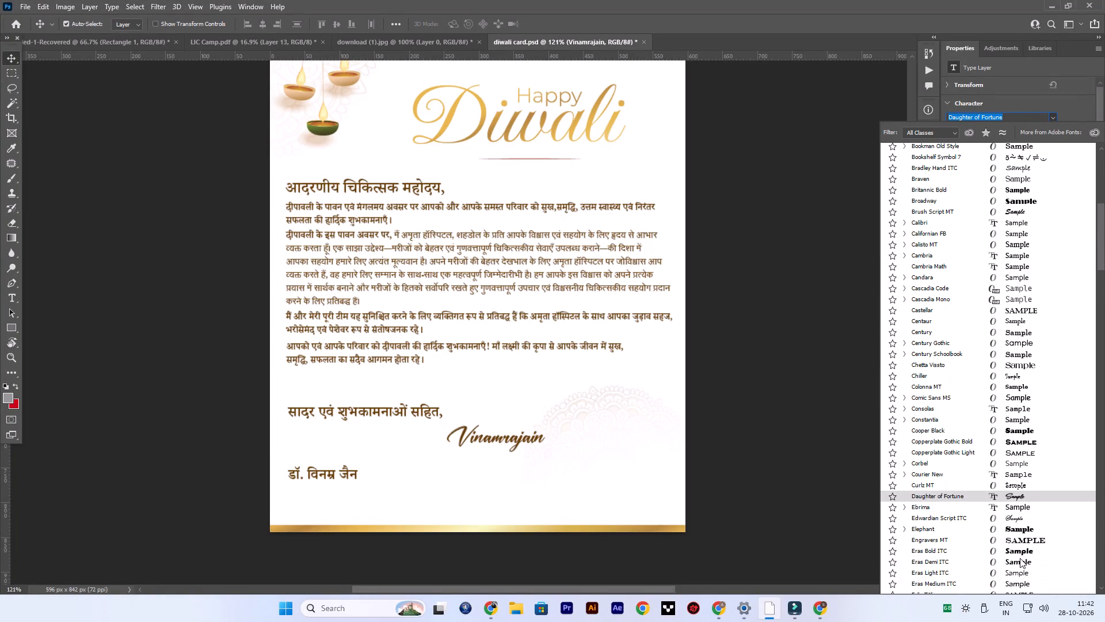
scroll(1020, 558, "down", 5)
scroll(1011, 481, "down", 3)
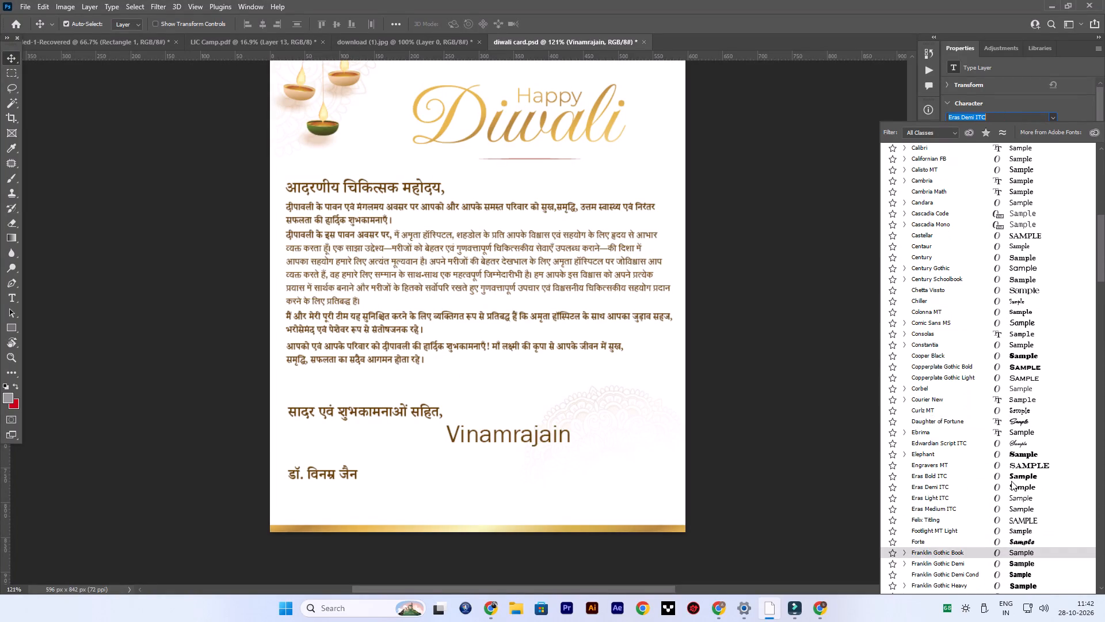
scroll(1011, 481, "down", 14)
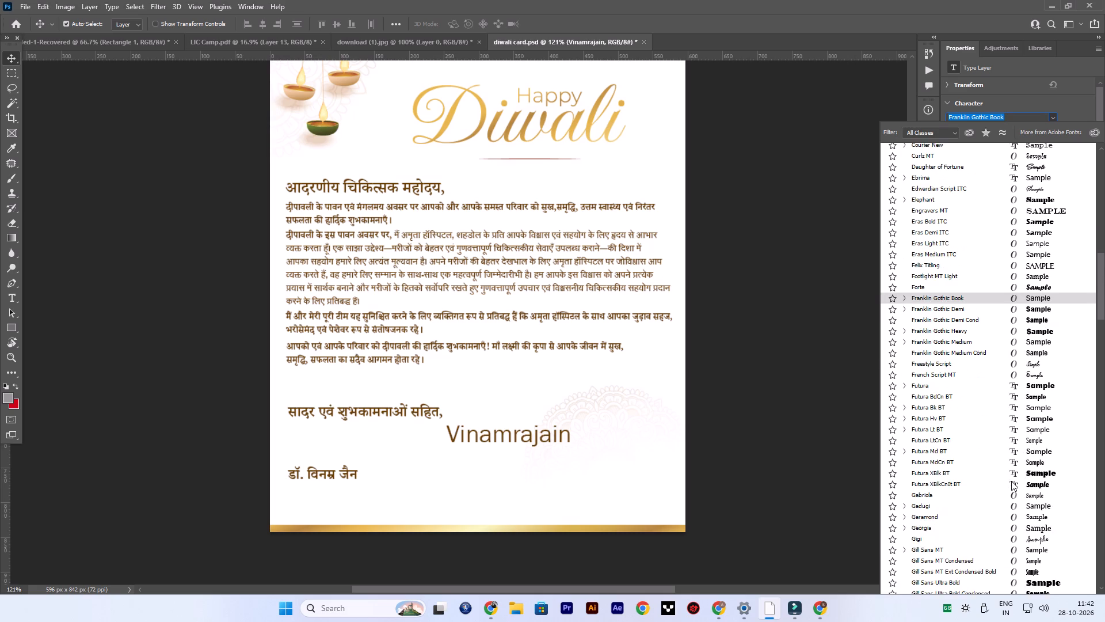
scroll(1011, 481, "down", 5)
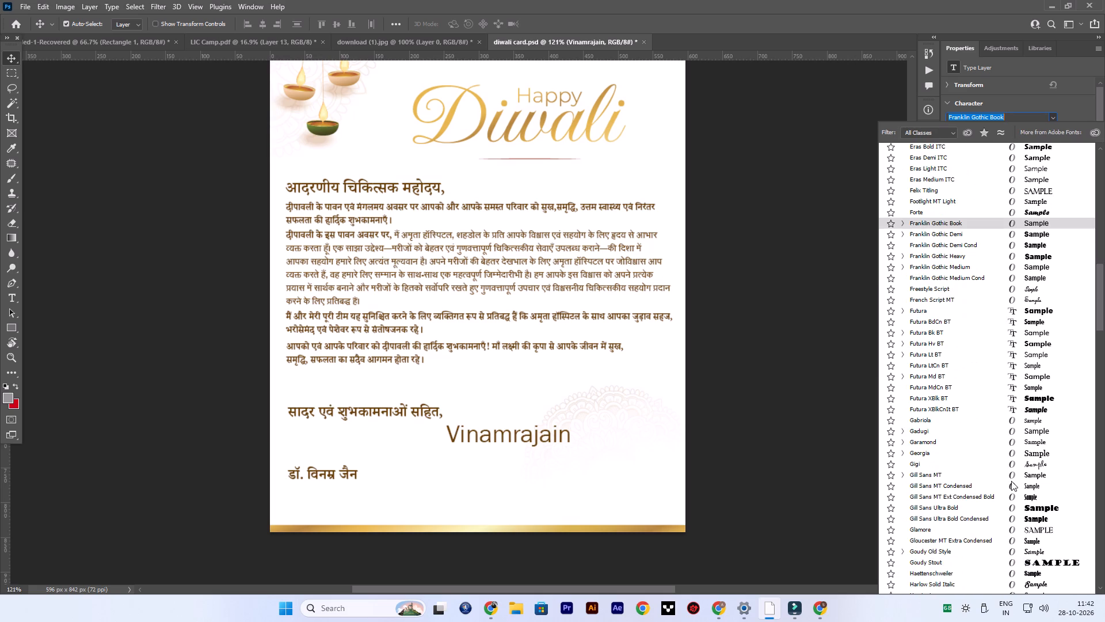
scroll(1011, 481, "down", 14)
scroll(1011, 481, "down", 12)
scroll(1011, 481, "up", 11)
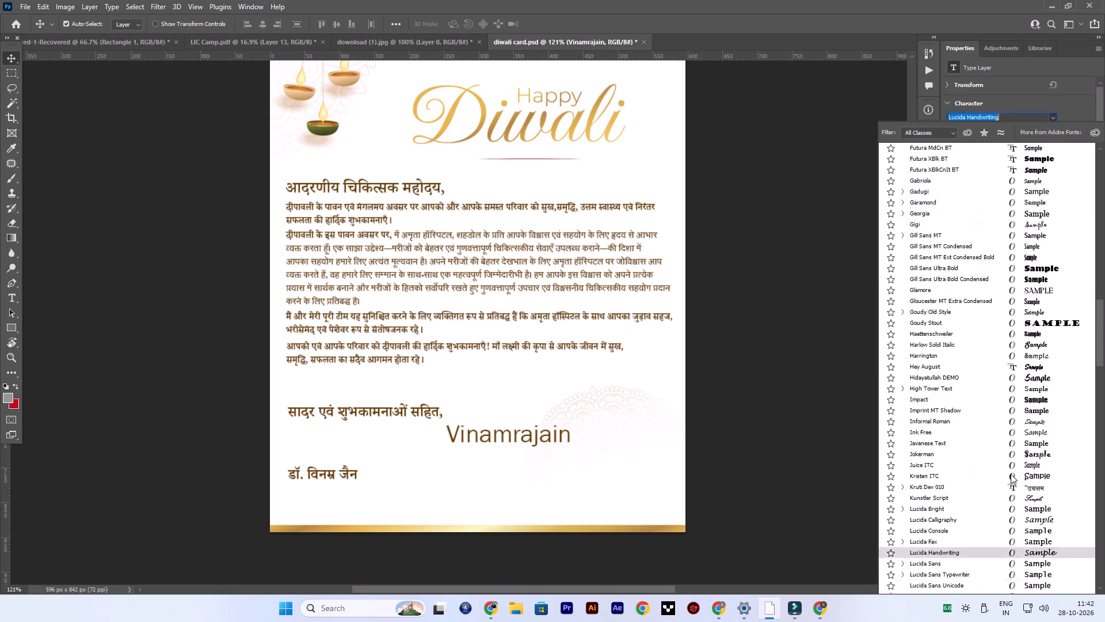
scroll(1011, 474, "up", 5)
Search the signature text's font list for "sig", then leave the font unchanged and deselect the layer.
key("BackSpace")
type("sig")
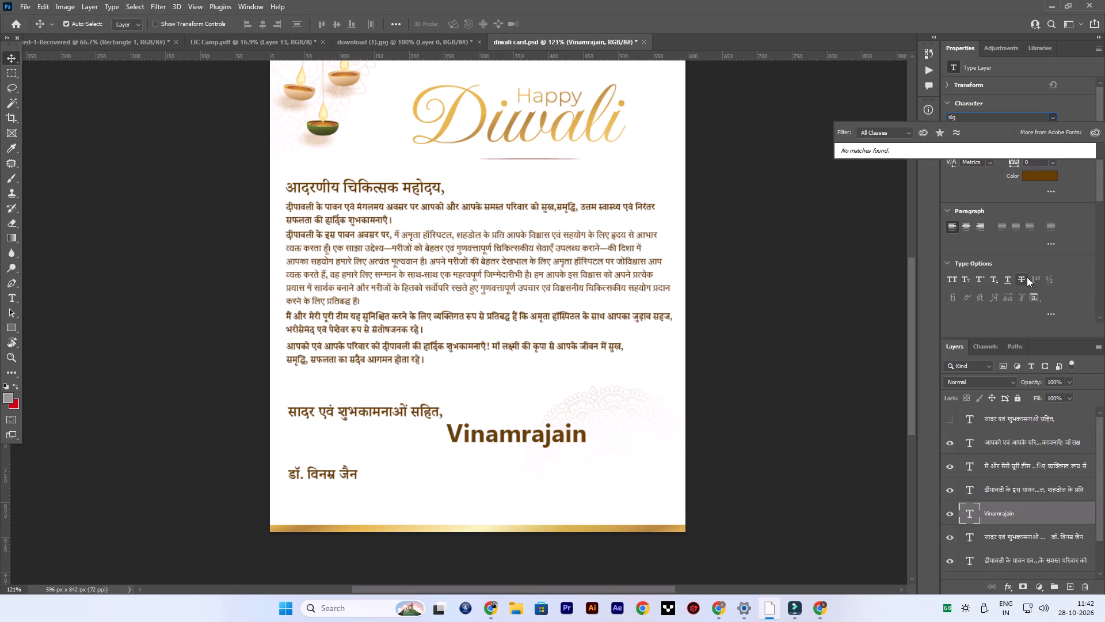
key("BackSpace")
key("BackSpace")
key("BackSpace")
left_click(12, 51)
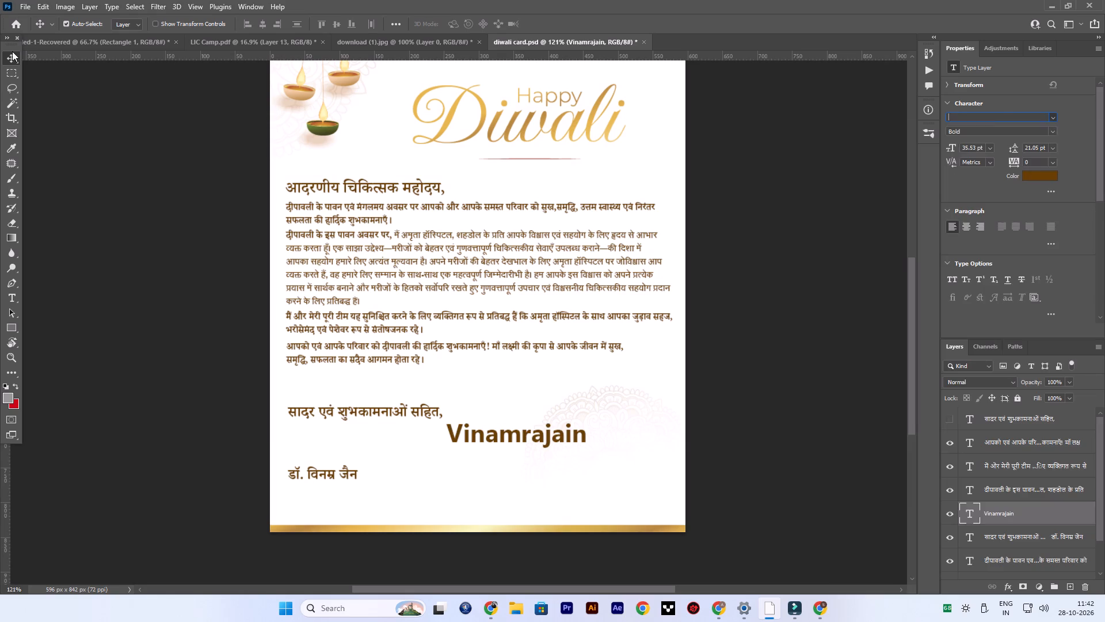
left_click(77, 184)
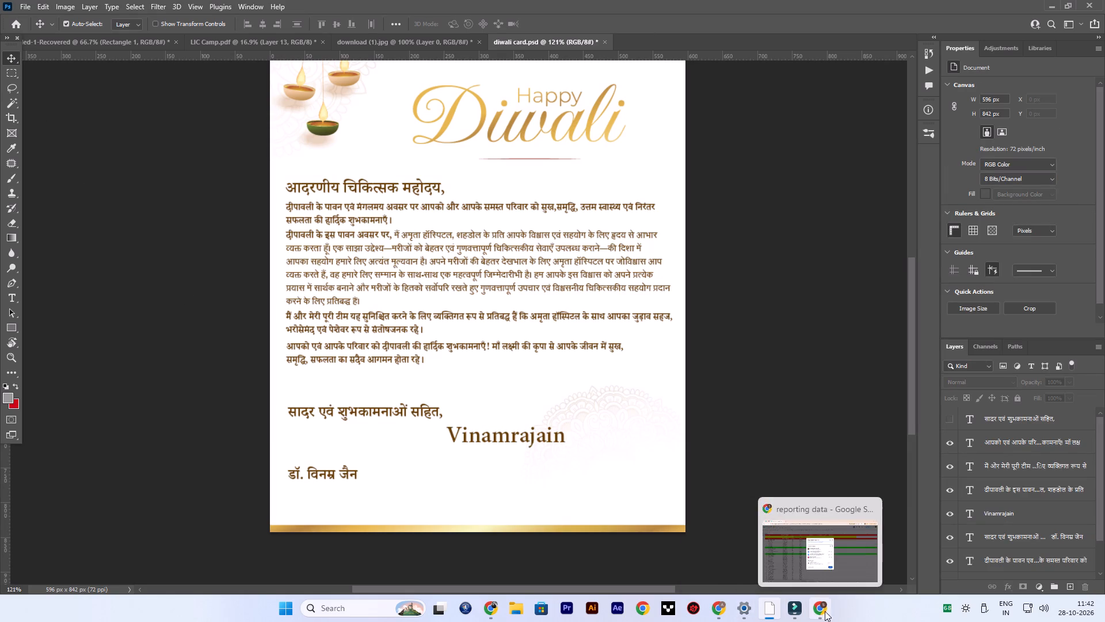
Switch to Chrome and search the web for "signature font" in a new tab.
left_click(833, 611)
left_click(824, 616)
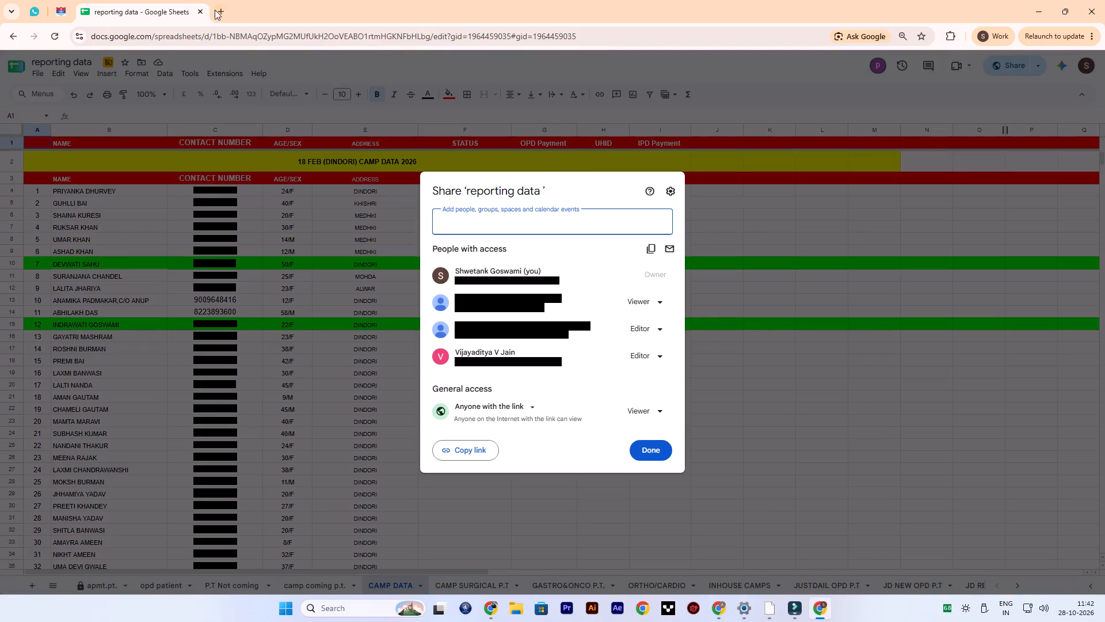
left_click(217, 9)
left_click(239, 32)
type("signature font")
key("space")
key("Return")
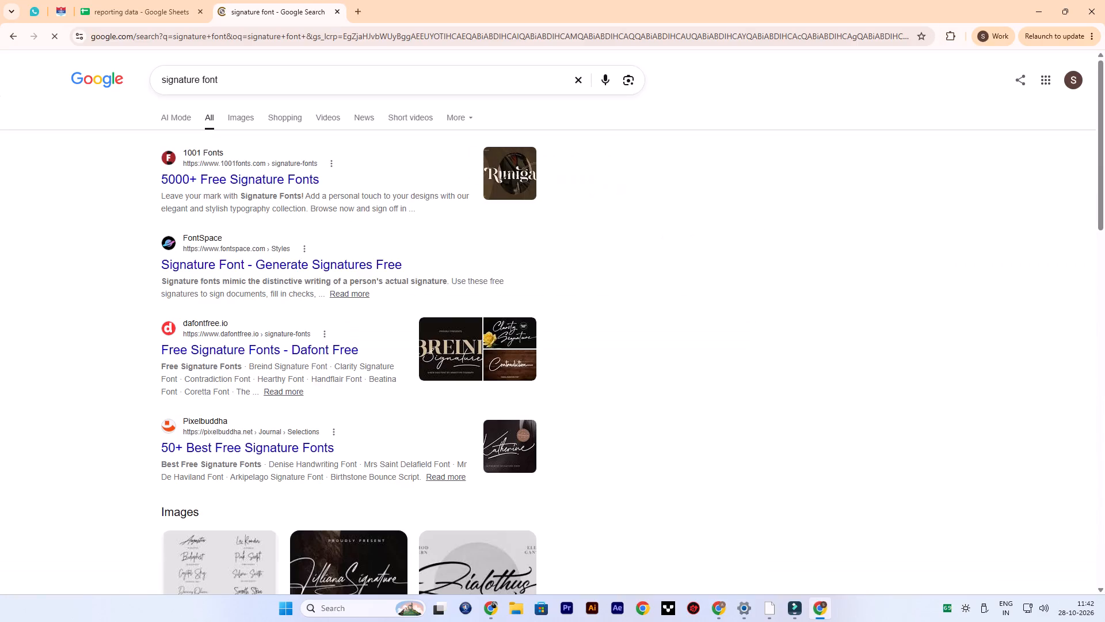
Download the Priestacy font from the signature fonts page of 1001 Fonts, accepting the site's privacy terms.
left_click(250, 184)
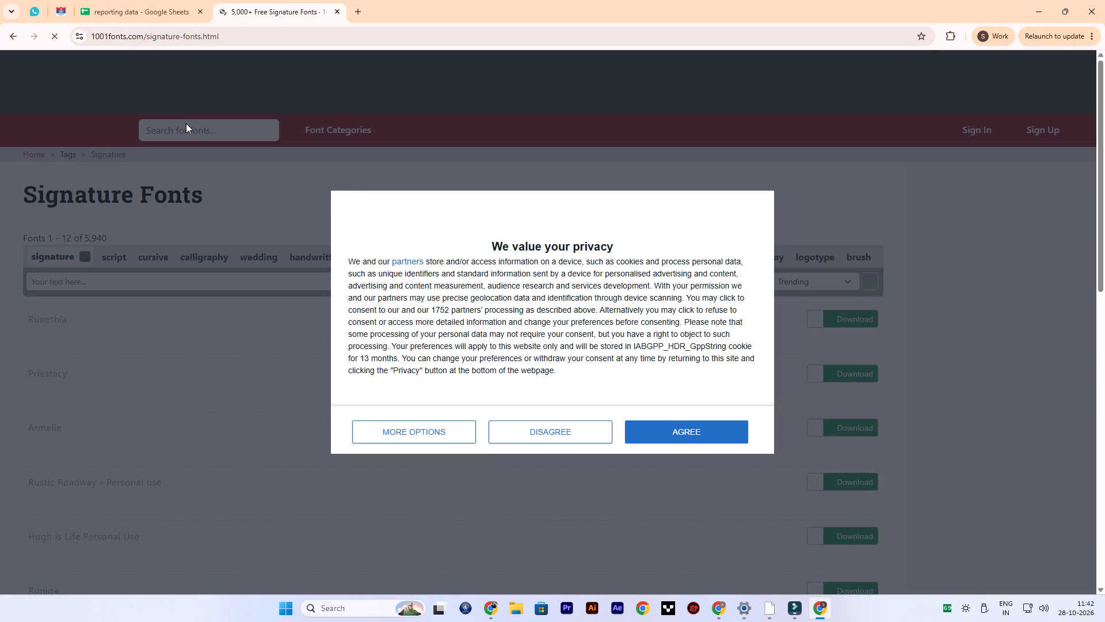
left_click(661, 435)
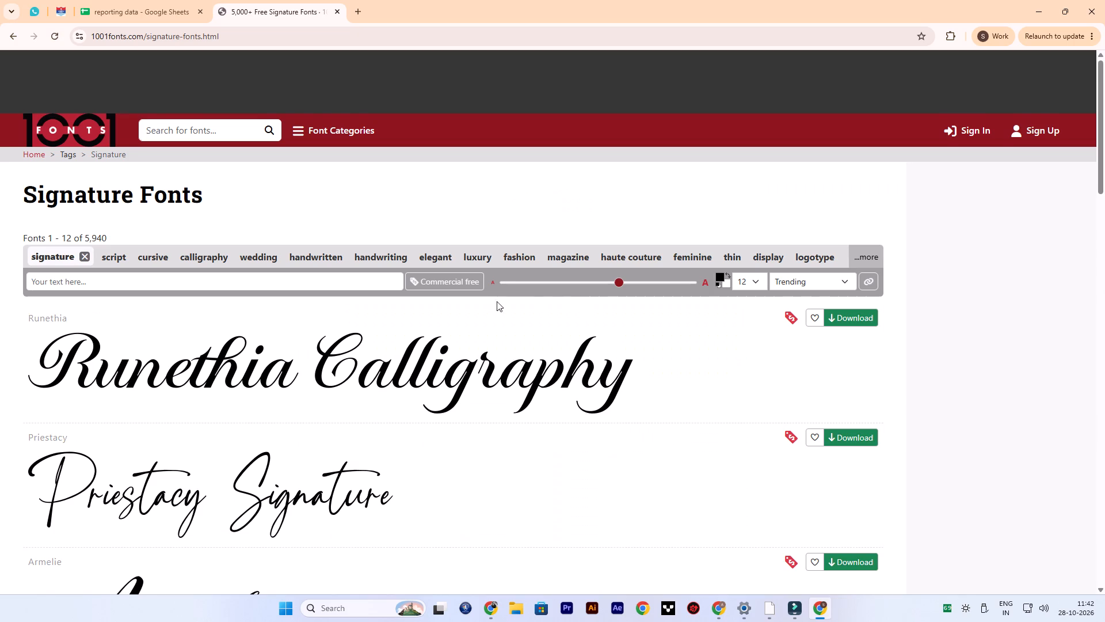
scroll(489, 301, "down", 3)
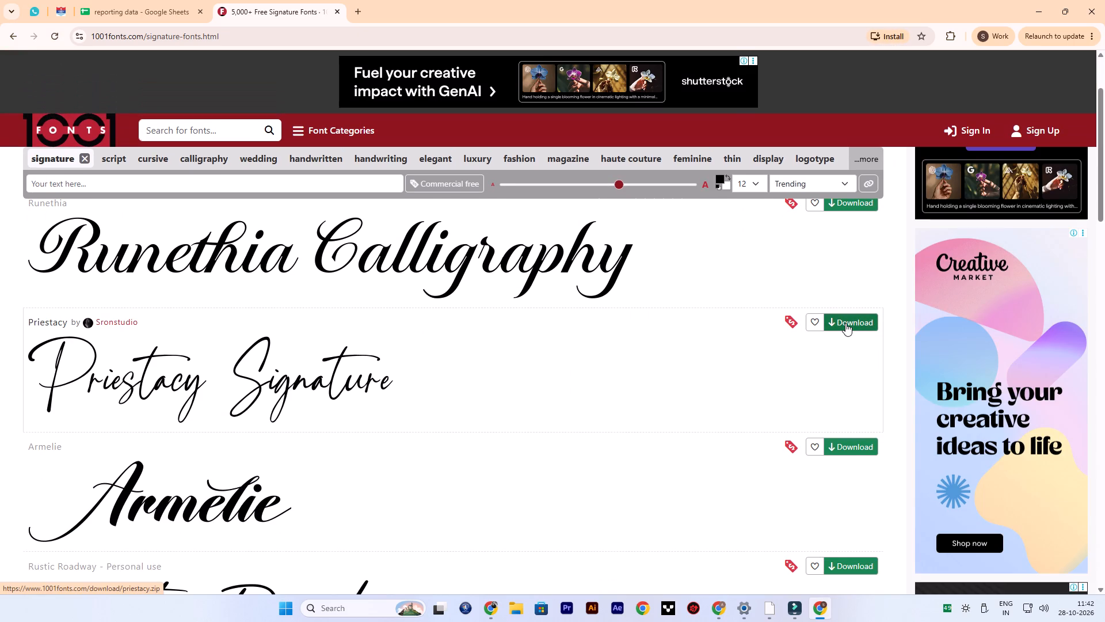
left_click(845, 323)
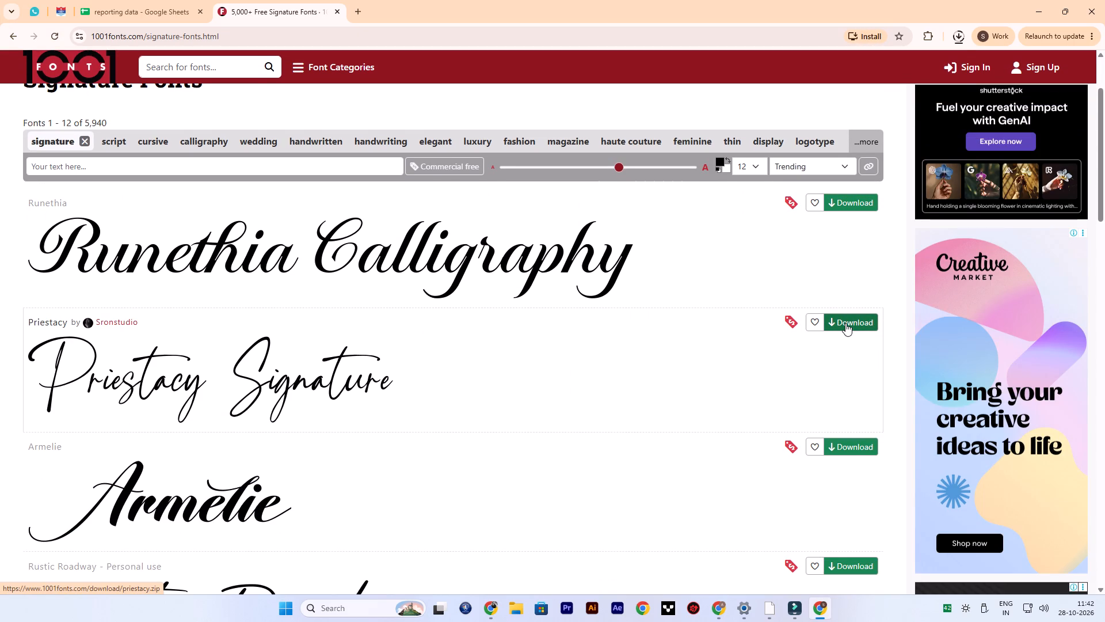
Install the Priestacy OpenType font from the downloaded priestacy archive.
left_click(925, 66)
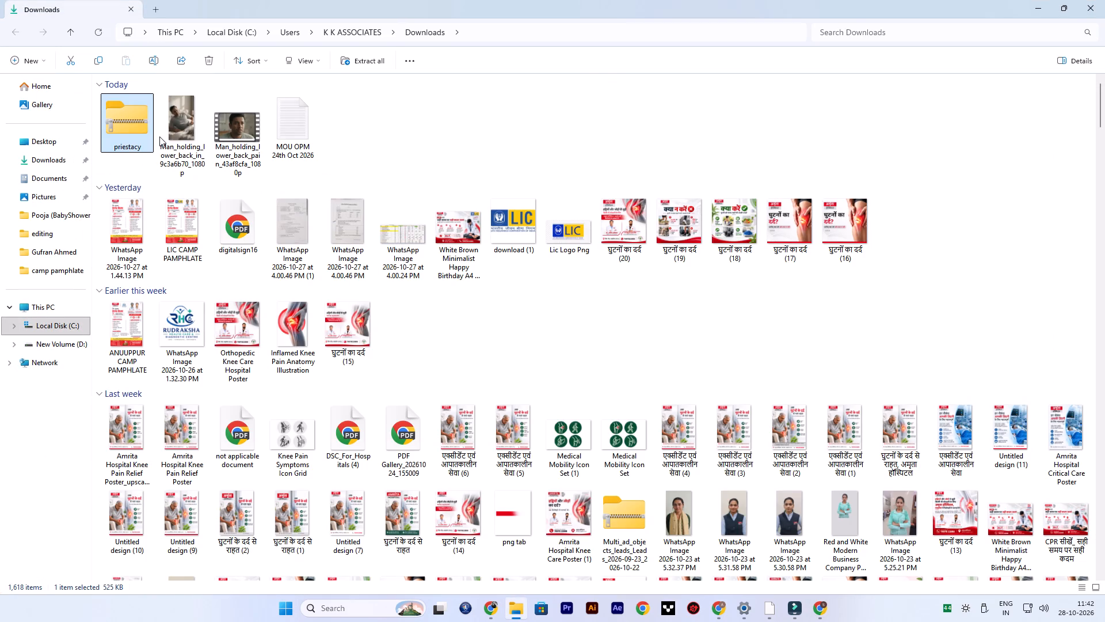
double_click(159, 136)
left_click(917, 122)
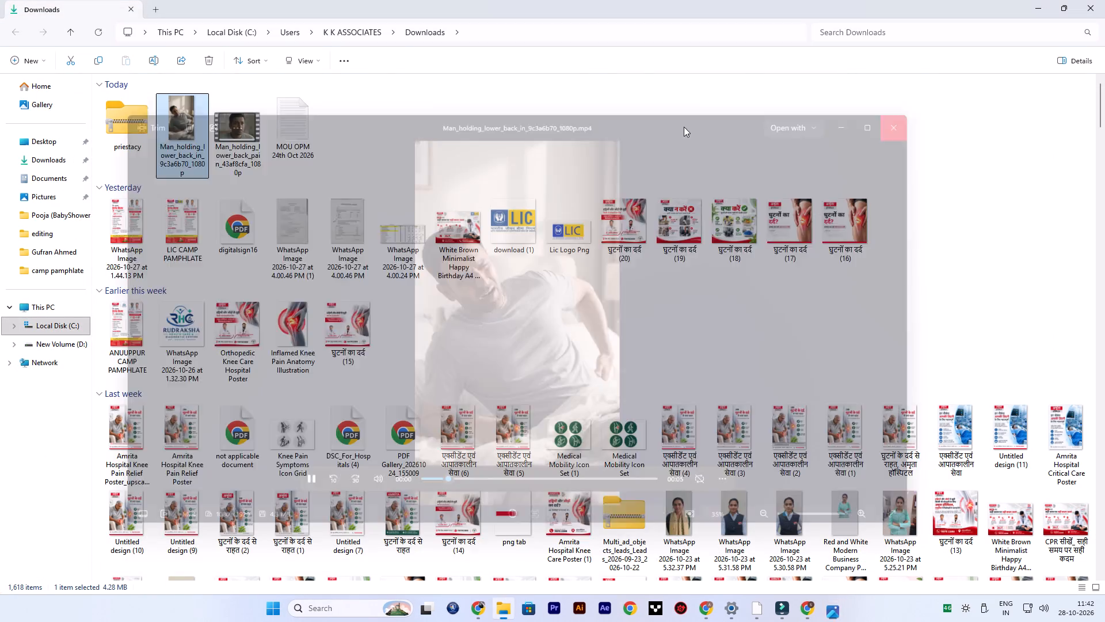
double_click(108, 115)
double_click(121, 118)
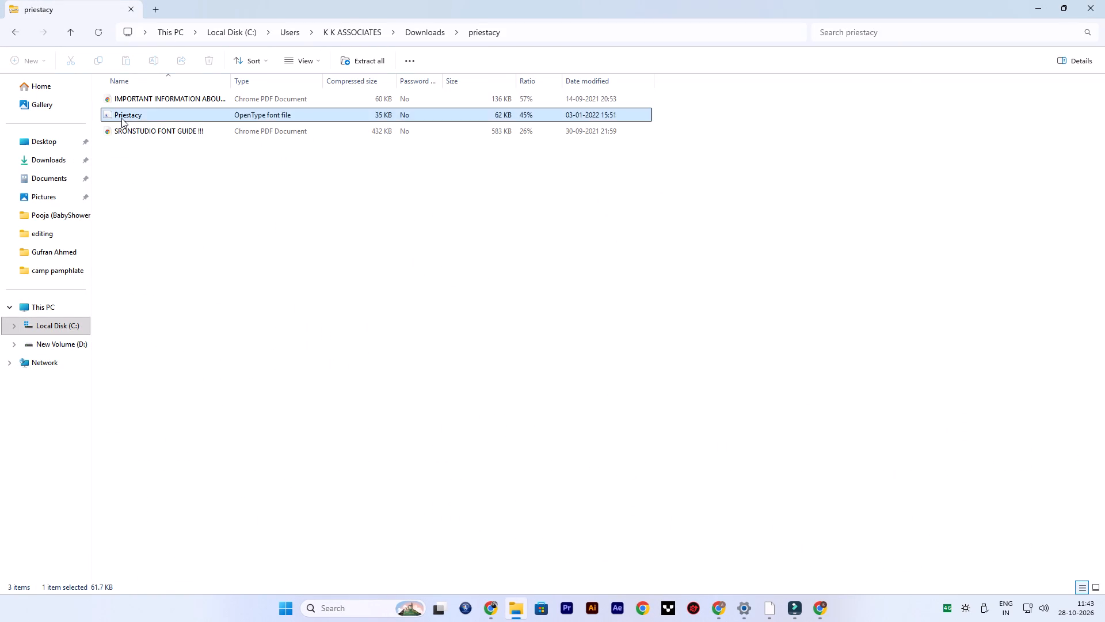
left_click(150, 101)
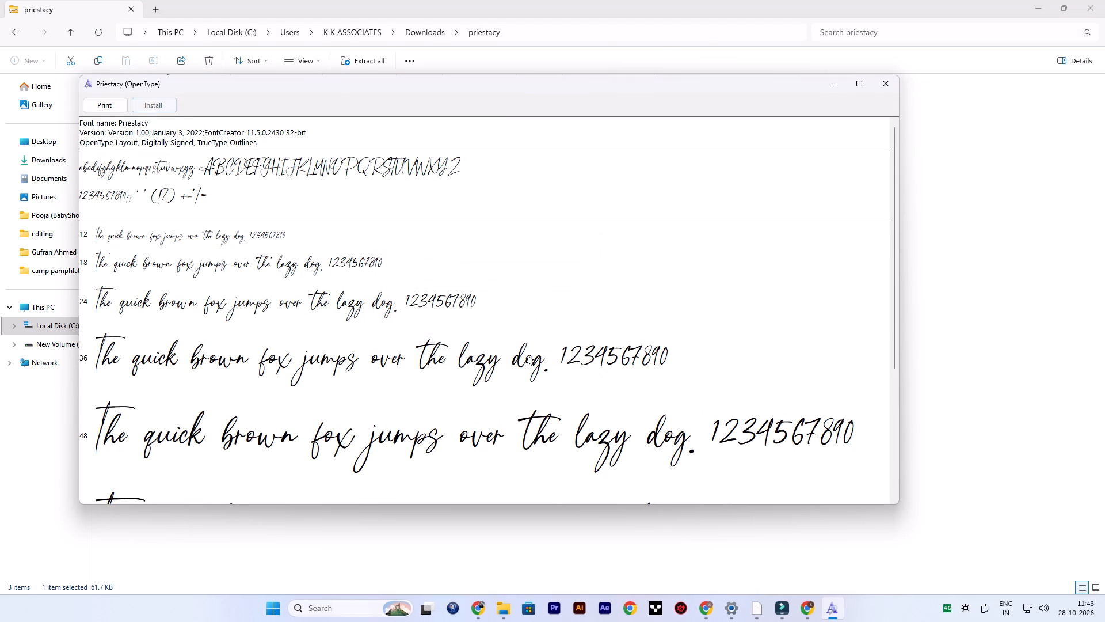
left_click(885, 81)
left_click(990, 108)
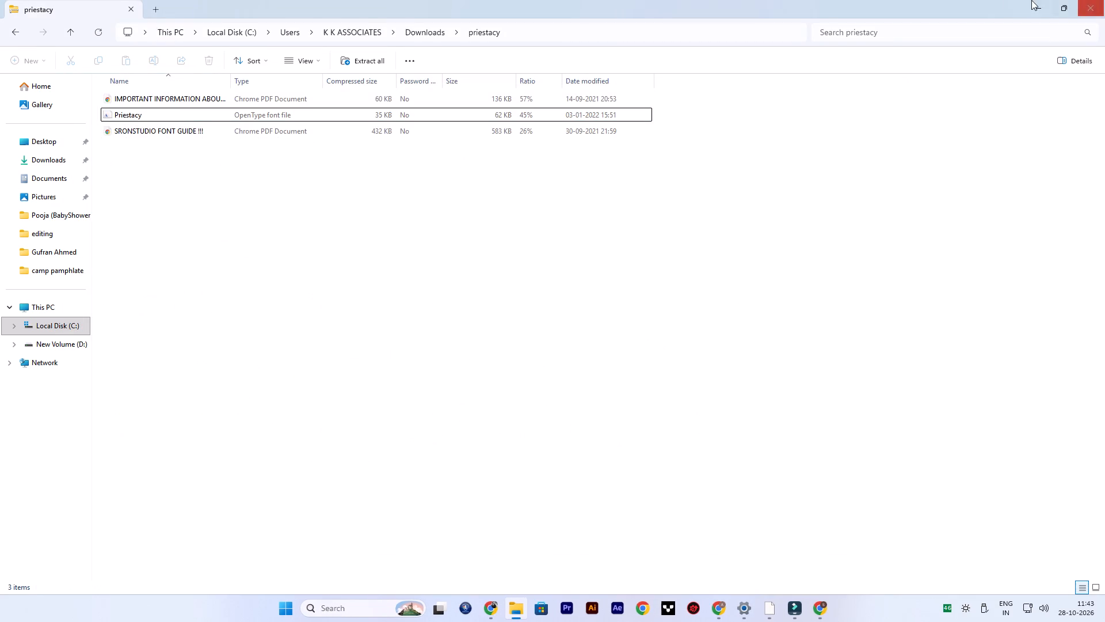
Return to Photoshop and save the Diwali card document.
left_click(1049, 1)
left_click(765, 613)
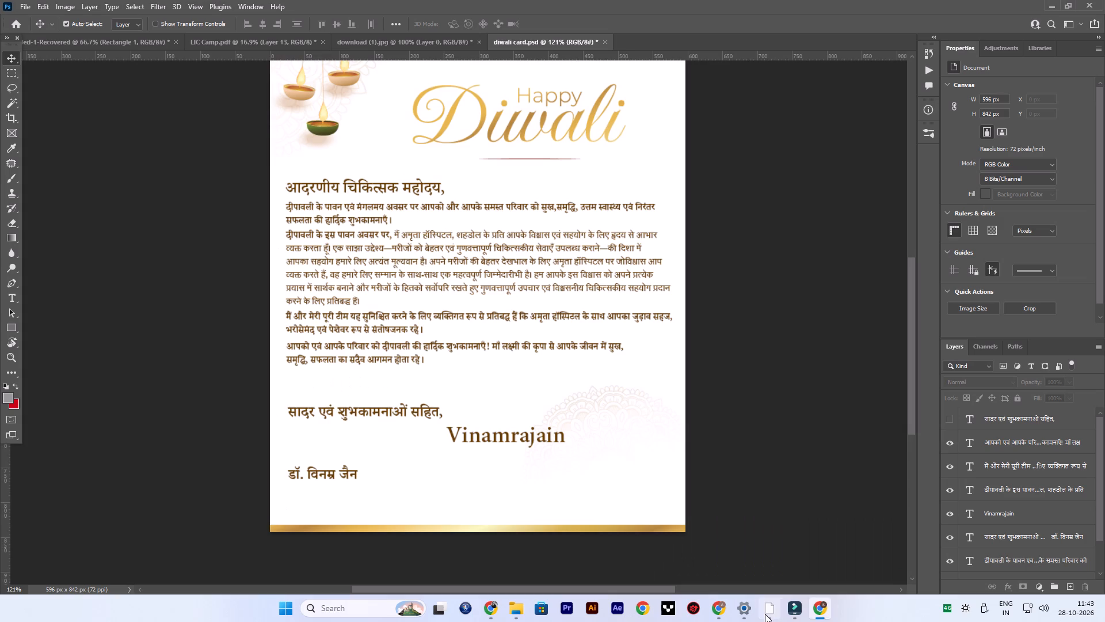
scroll(631, 419, "up", 4)
left_click(211, 235)
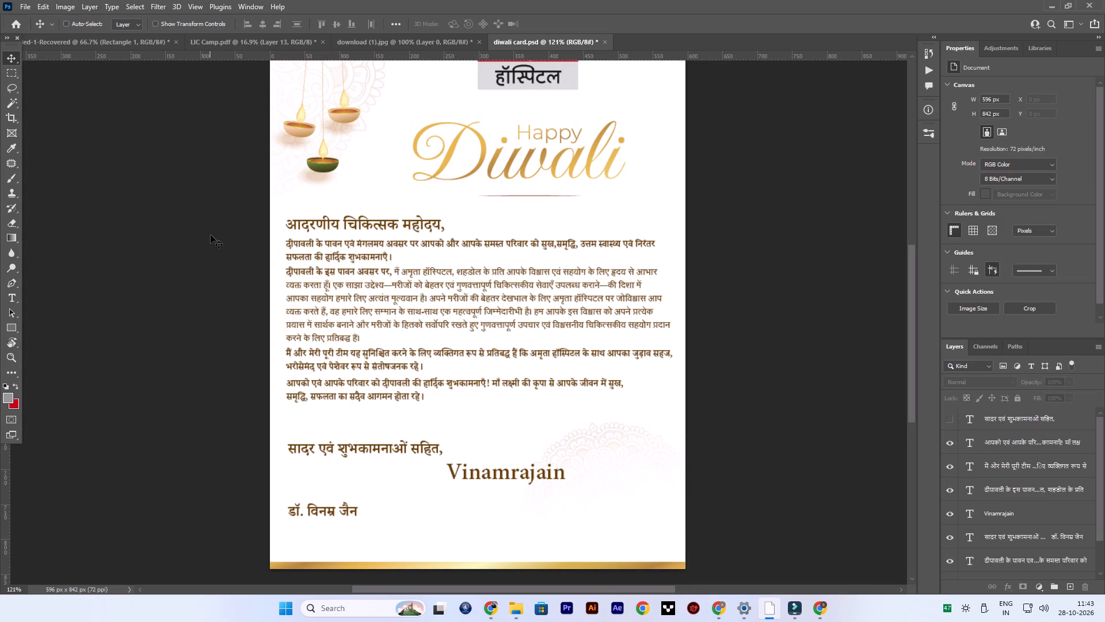
key("ctrl+s")
Select the signature text layer and search its font list for "sig", leaving the font unchanged.
scroll(727, 318, "up", 1)
scroll(1038, 412, "down", 3)
scroll(1037, 412, "up", 2)
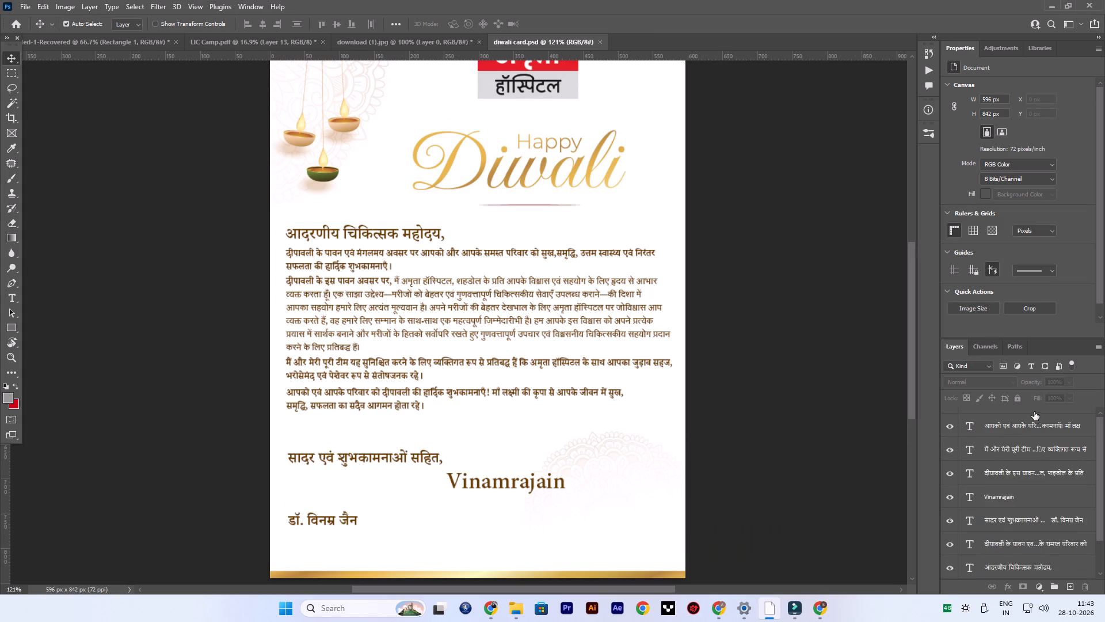
left_click(537, 487)
scroll(995, 255, "up", 4)
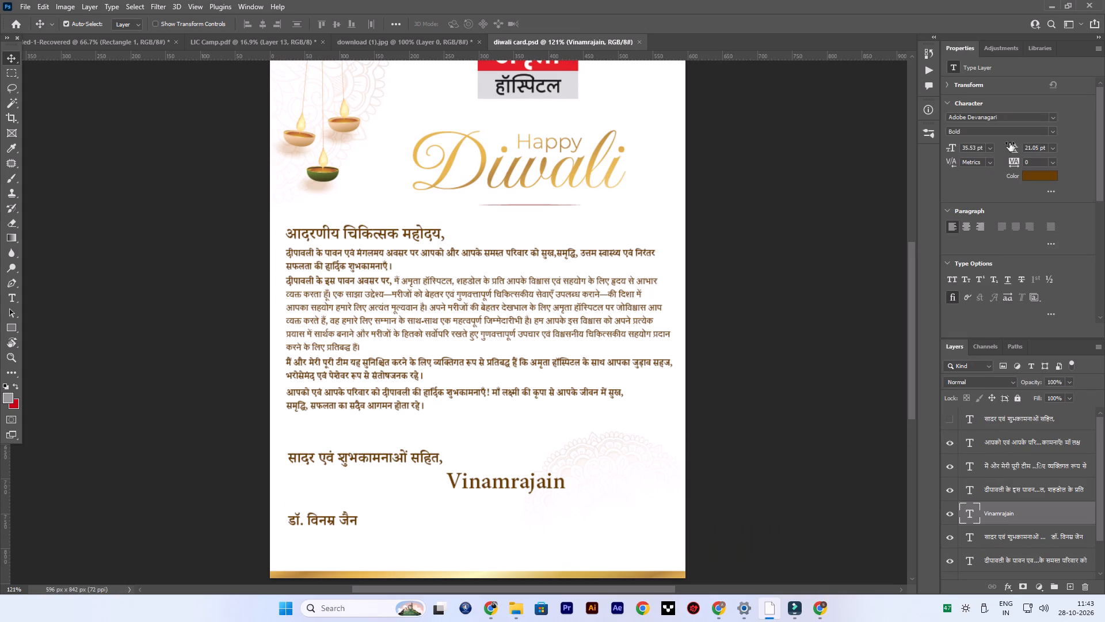
left_click(1012, 119)
key("BackSpace")
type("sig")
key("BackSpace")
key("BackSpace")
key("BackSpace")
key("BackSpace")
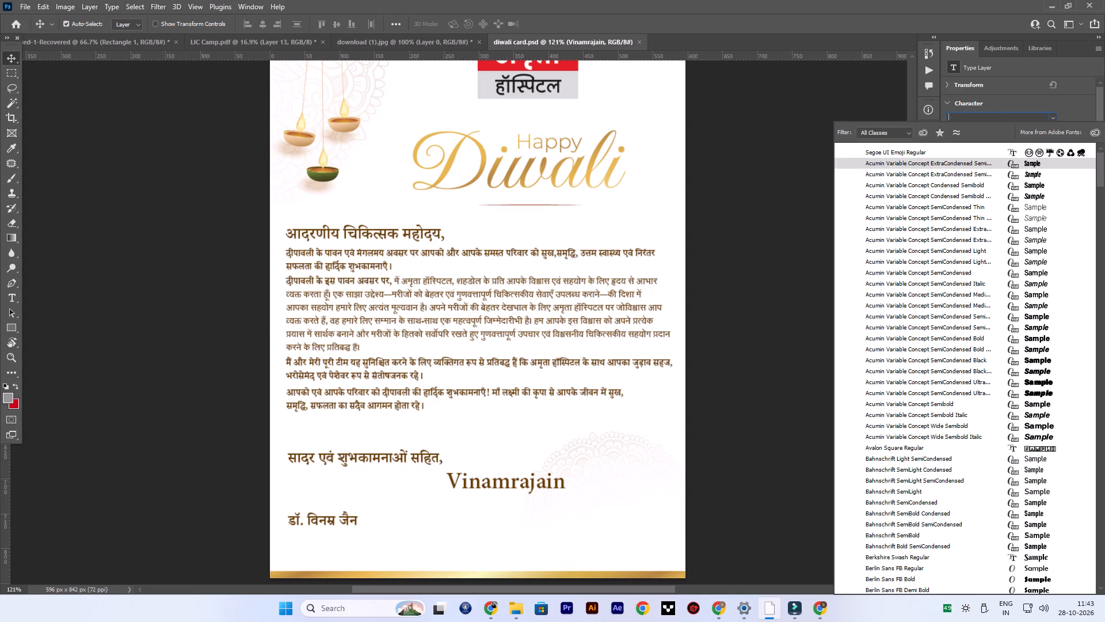
right_click(1012, 119)
left_click(738, 217)
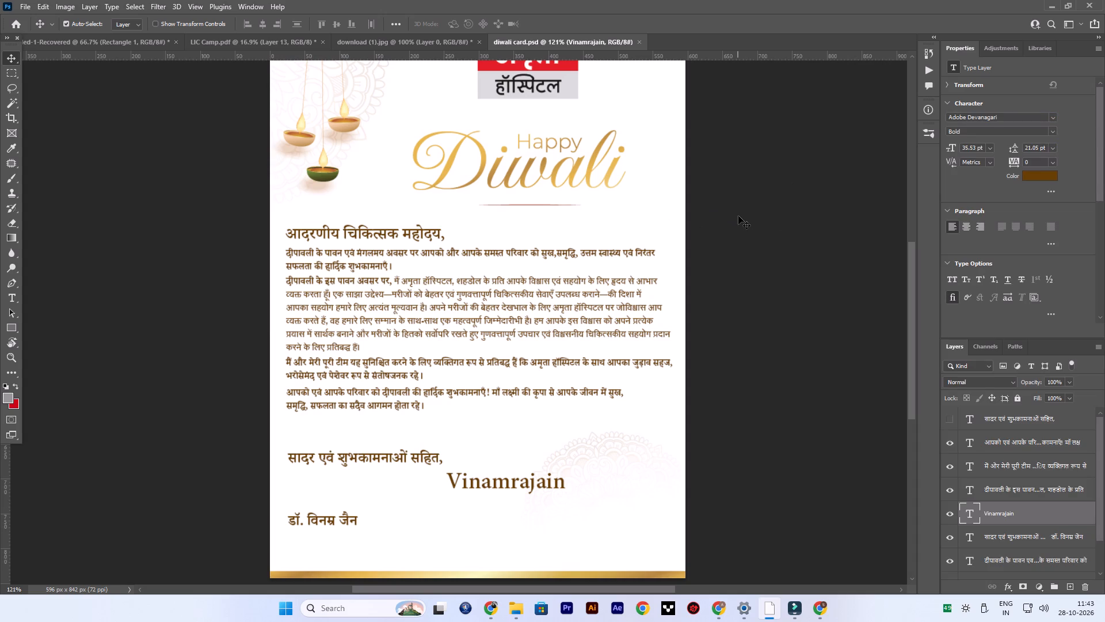
Quit Photoshop, discarding the changes to download (1).jpg and saving the changes to LIC Camp.pdf.
scroll(785, 224, "down", 3)
scroll(785, 224, "up", 9)
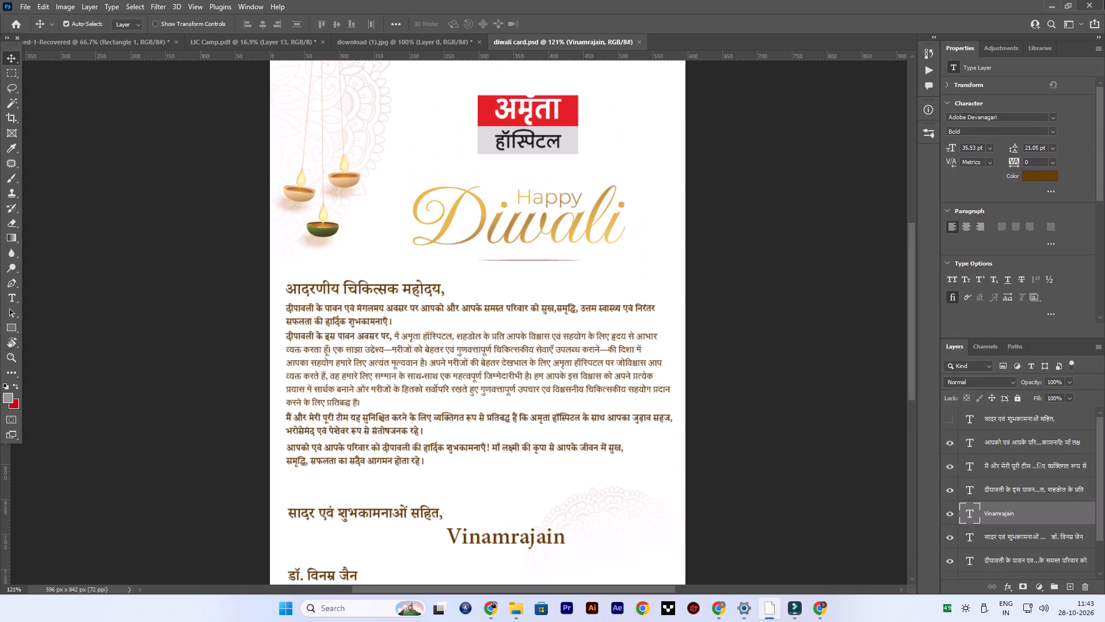
left_click(1092, 2)
left_click(552, 227)
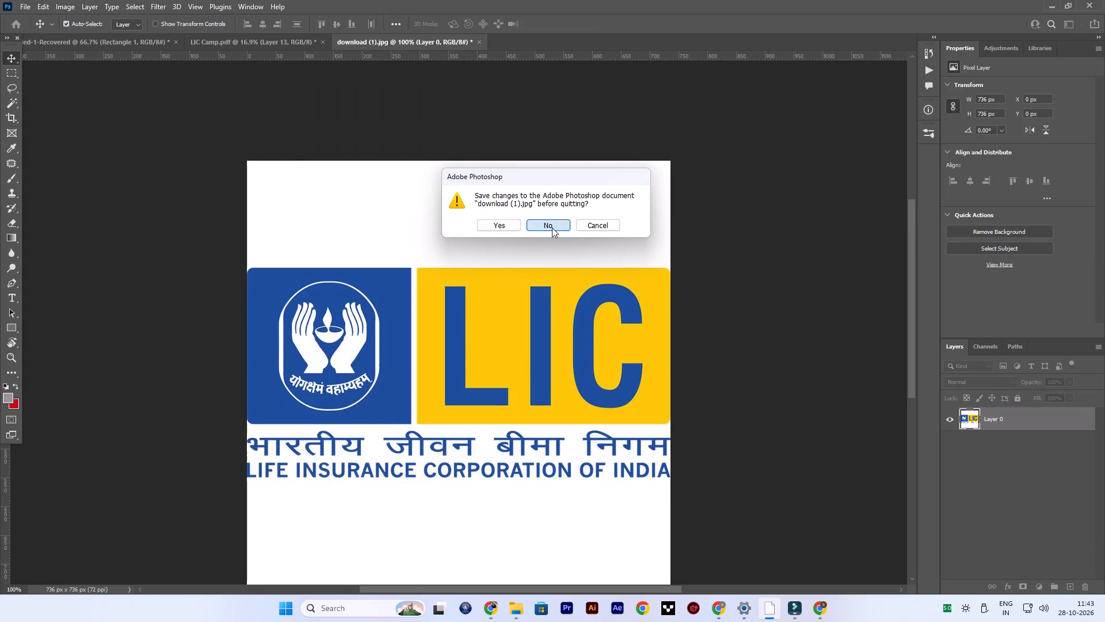
left_click(505, 225)
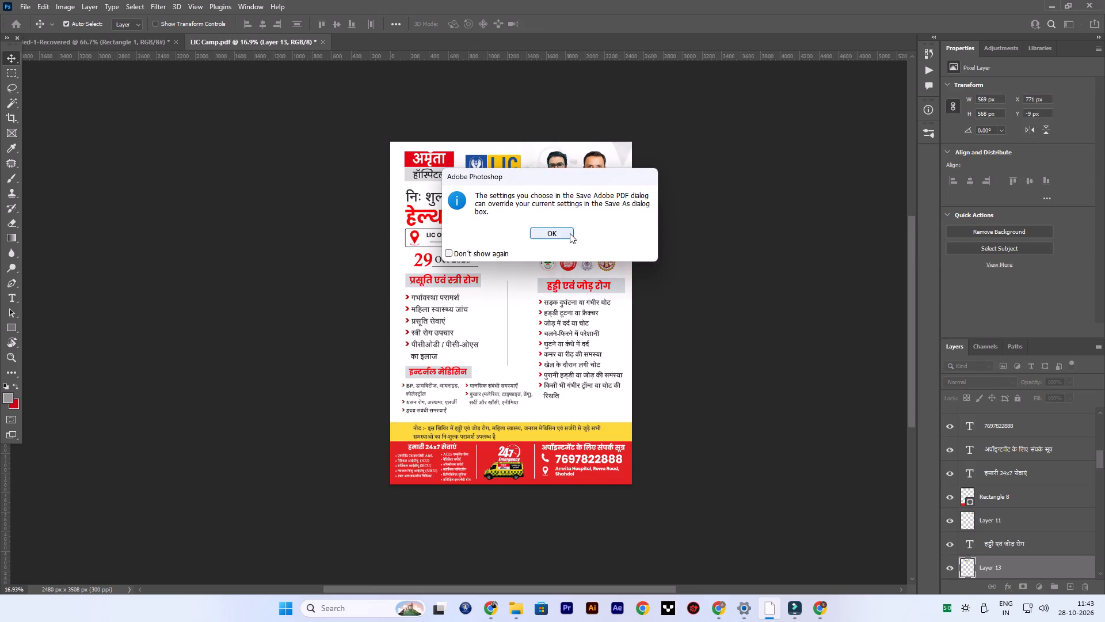
left_click(563, 233)
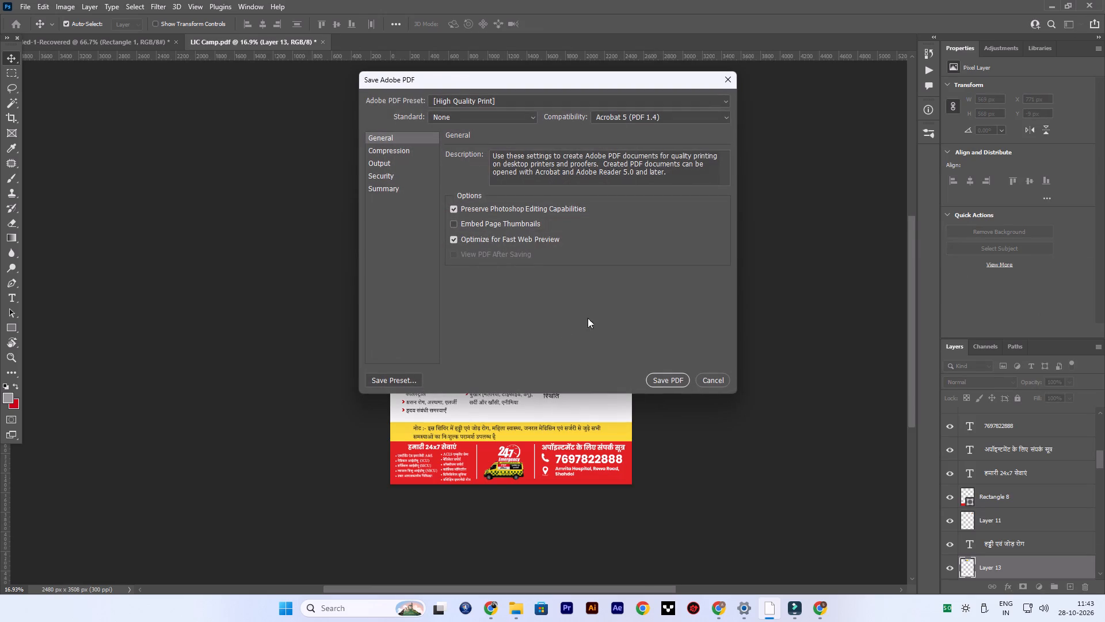
Save LIC Camp.pdf with the High Quality Print preset, keeping Photoshop editing capabilities, and finish quitting Photoshop.
left_click(684, 381)
left_click(572, 252)
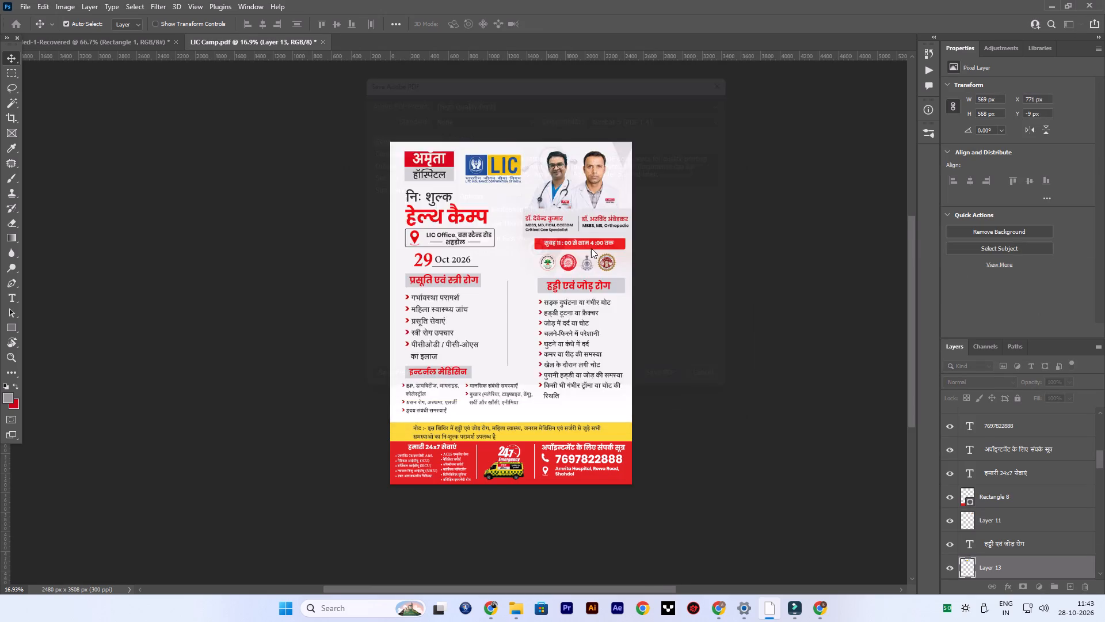
left_click(555, 230)
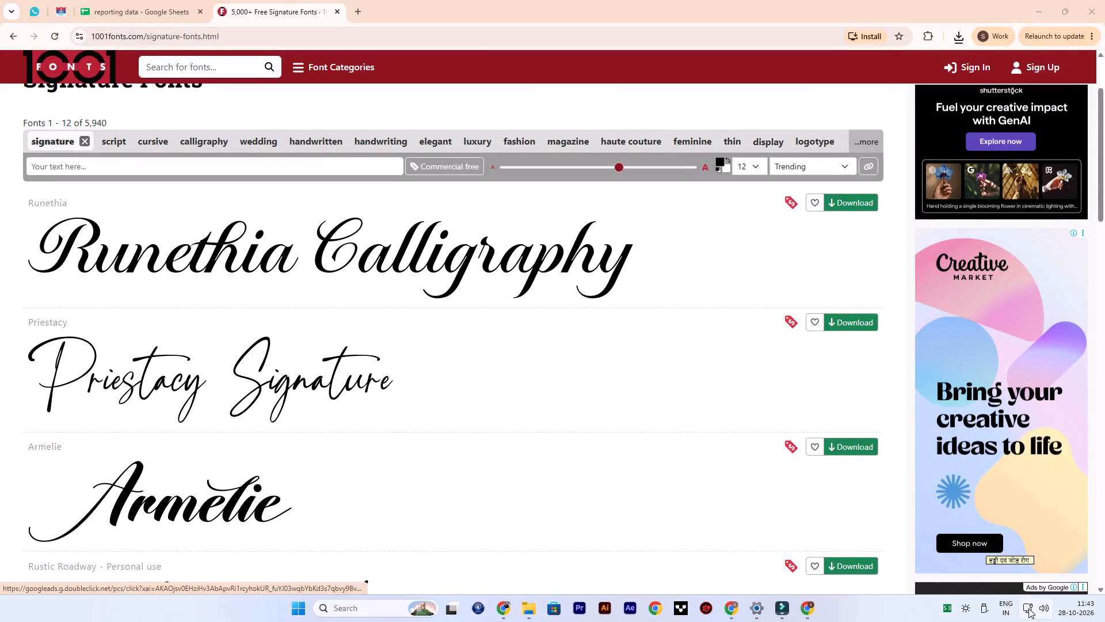
Disable both the Ethernet and Wi-Fi adapters in the Windows advanced network settings.
right_click(1028, 608)
left_click(1013, 575)
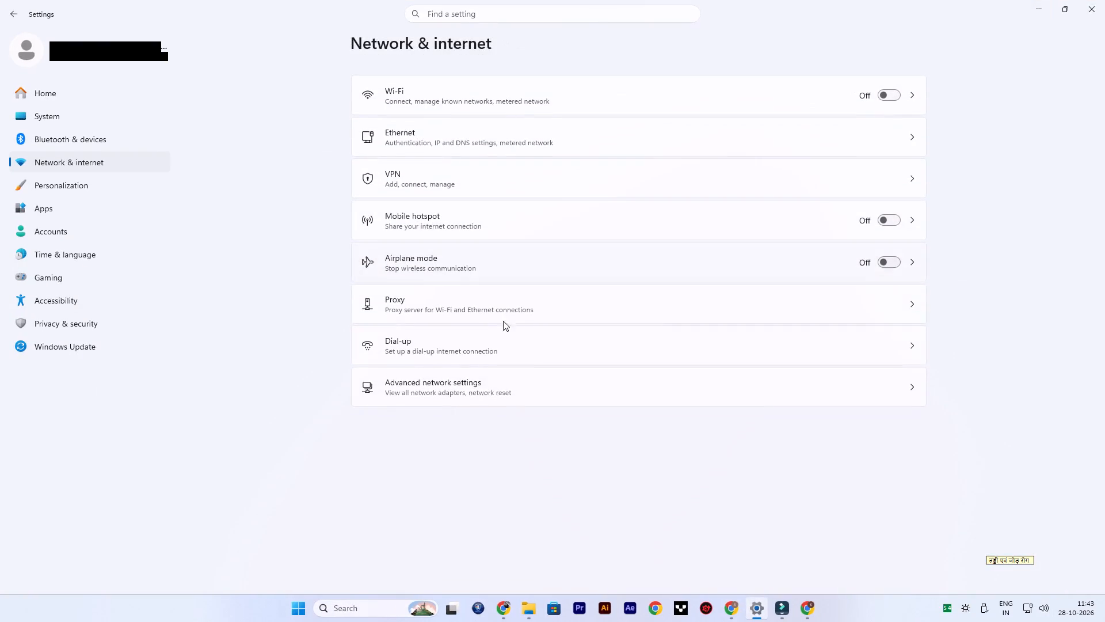
left_click(482, 386)
left_click(856, 147)
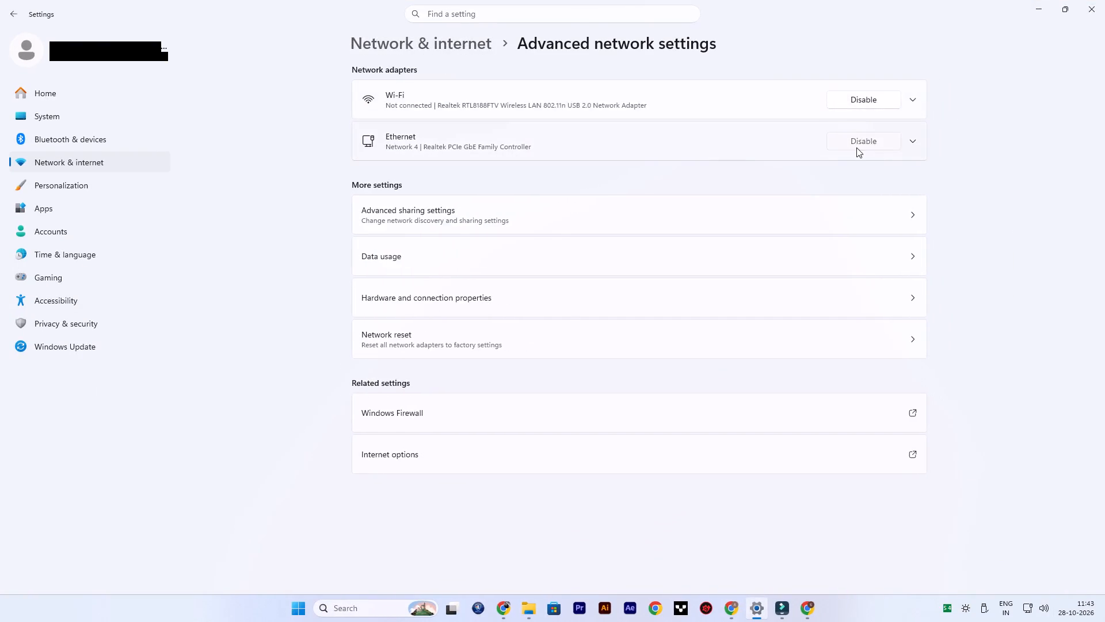
left_click(863, 97)
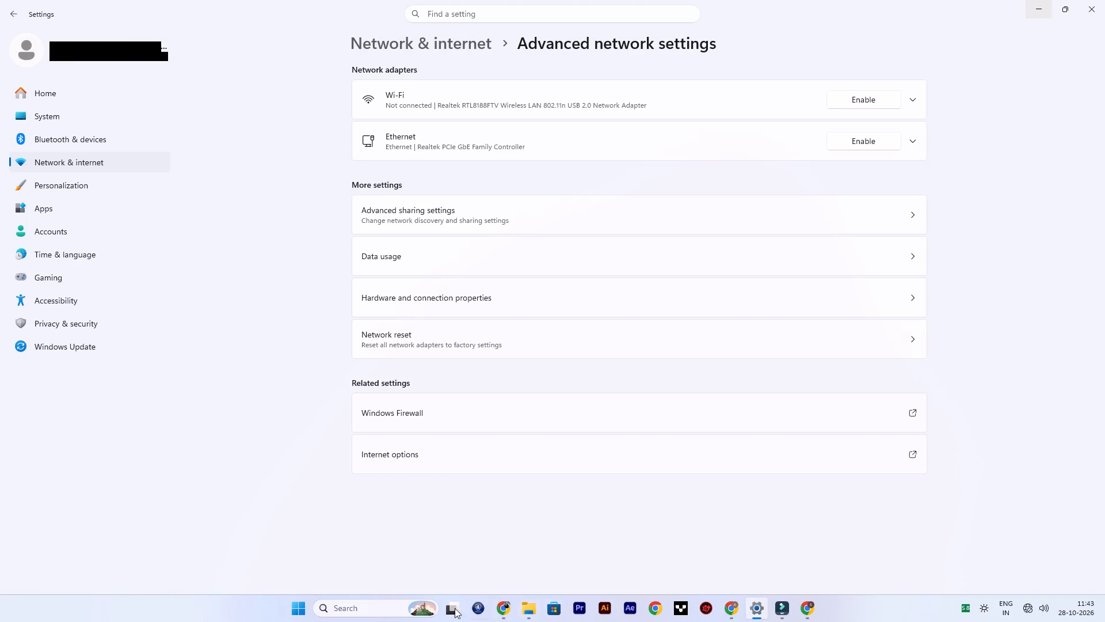
Launch Adobe Photoshop 2022 again.
left_click(387, 606)
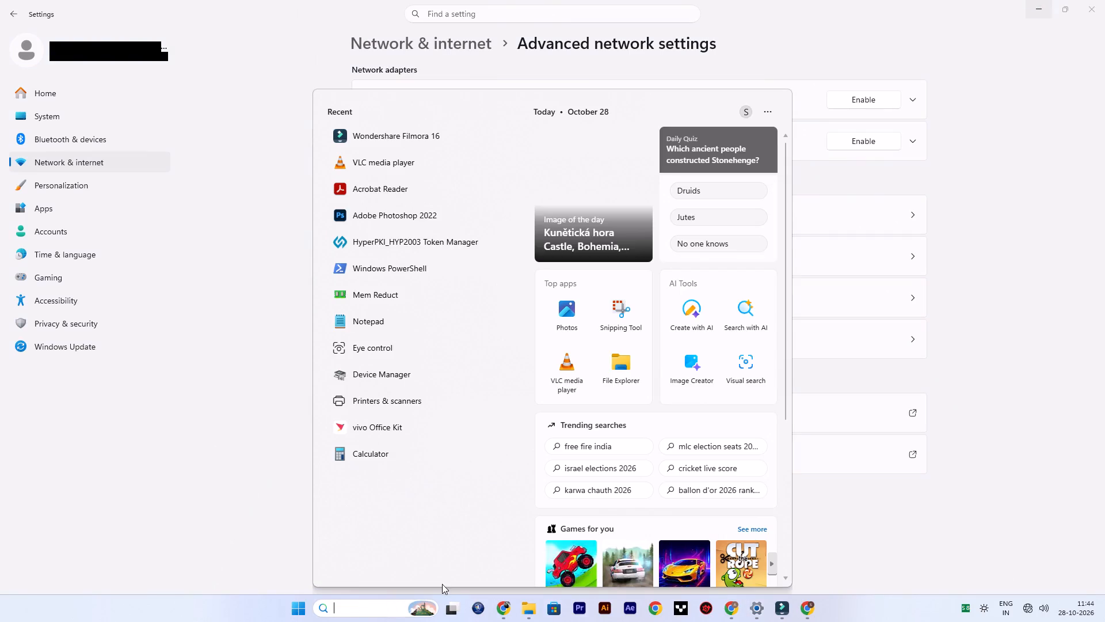
left_click(403, 225)
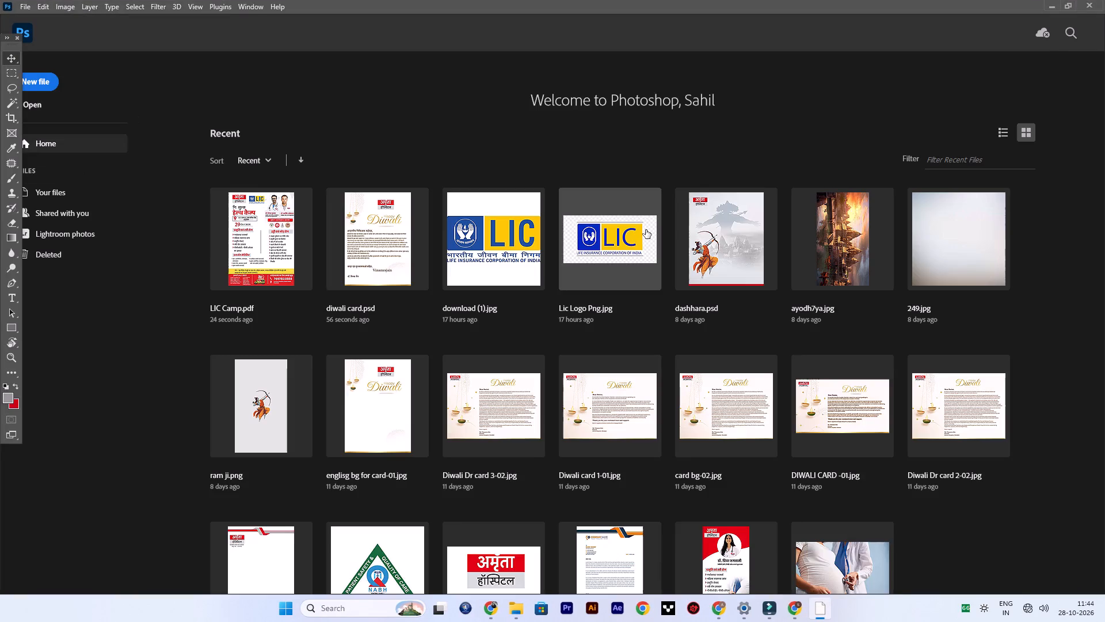
Re-enable the Ethernet and Wi-Fi adapters in the Windows advanced network settings and return to Photoshop.
right_click(1026, 607)
left_click(1007, 578)
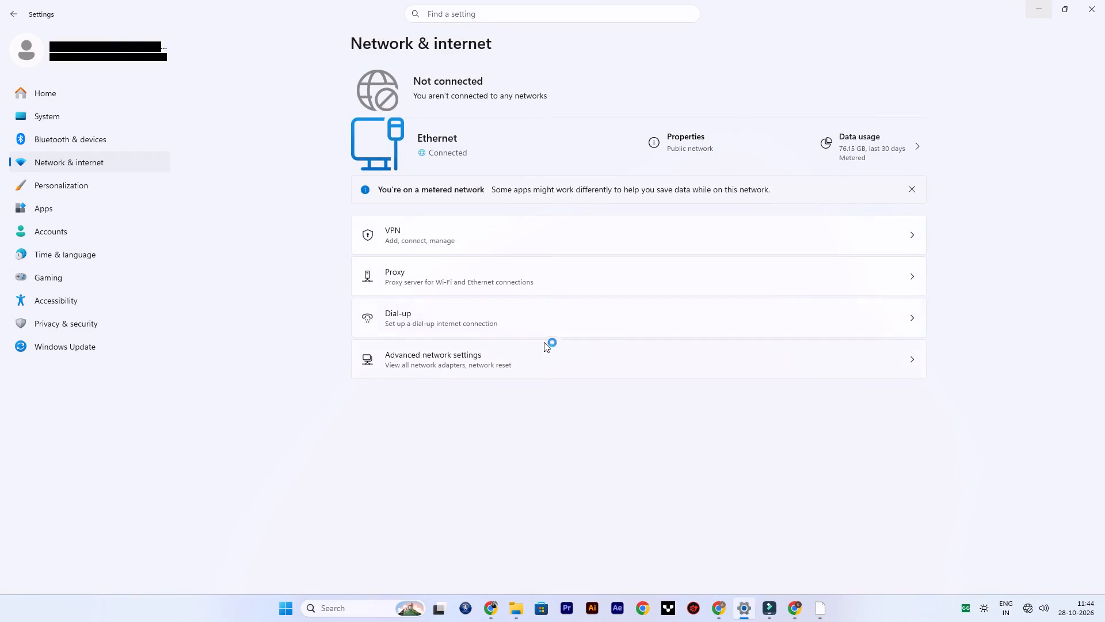
left_click(489, 356)
left_click(865, 136)
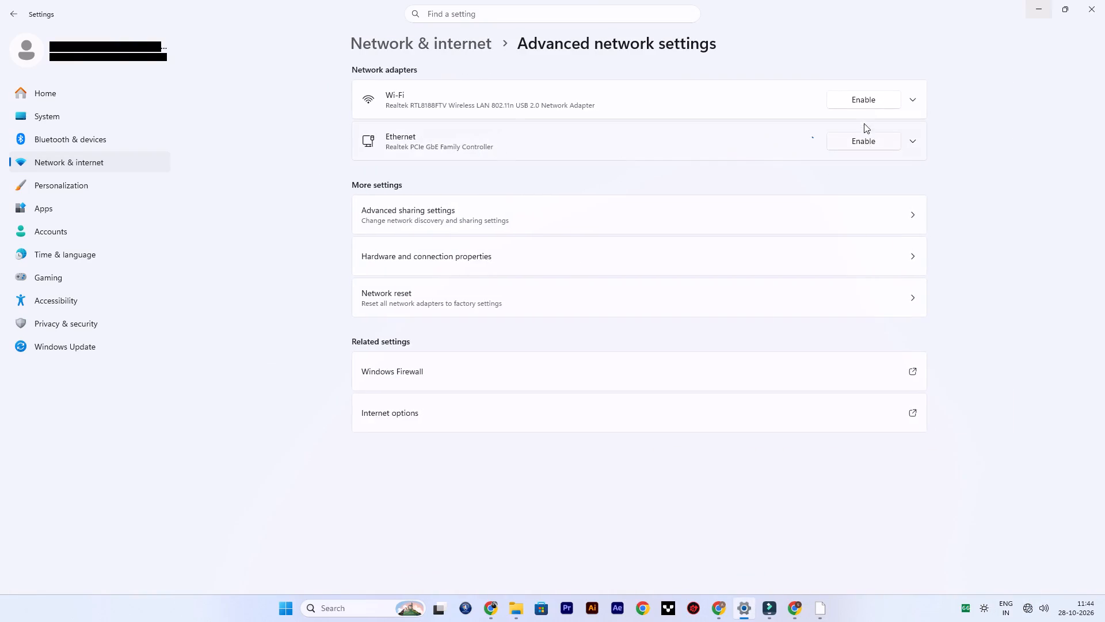
left_click(862, 92)
left_click(1042, 9)
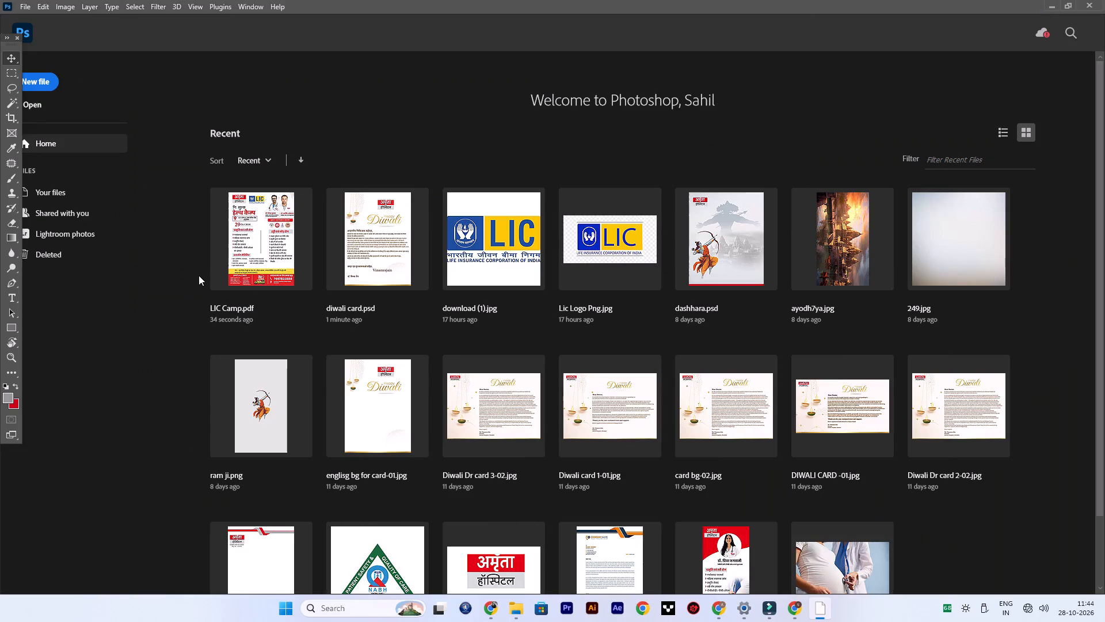
Open the recent file diwali card.psd.
left_click(376, 251)
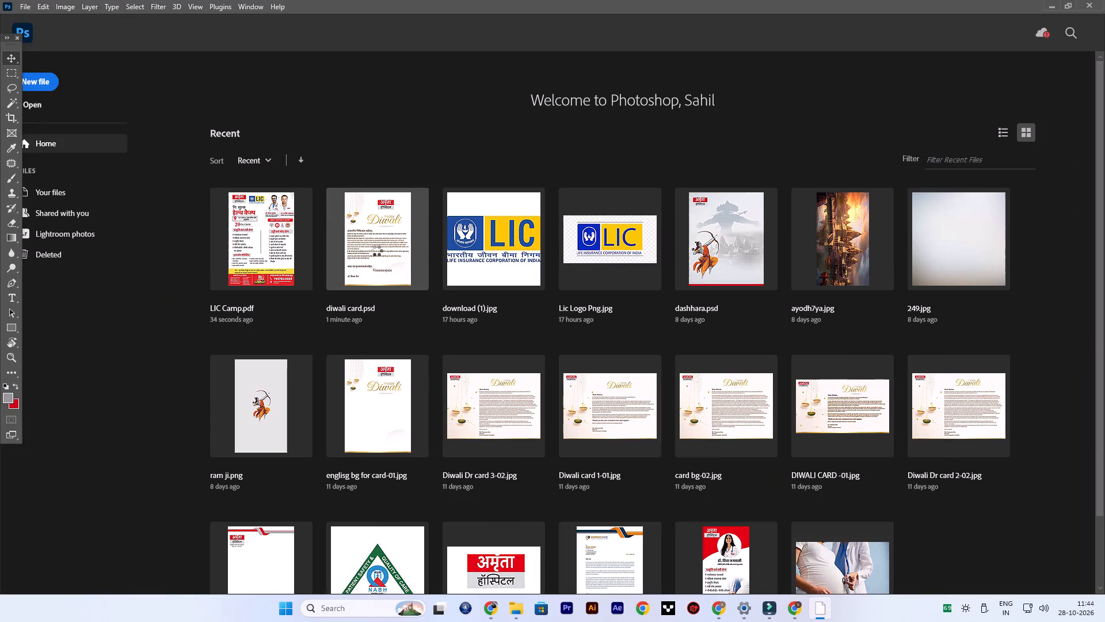
scroll(422, 309, "down", 5)
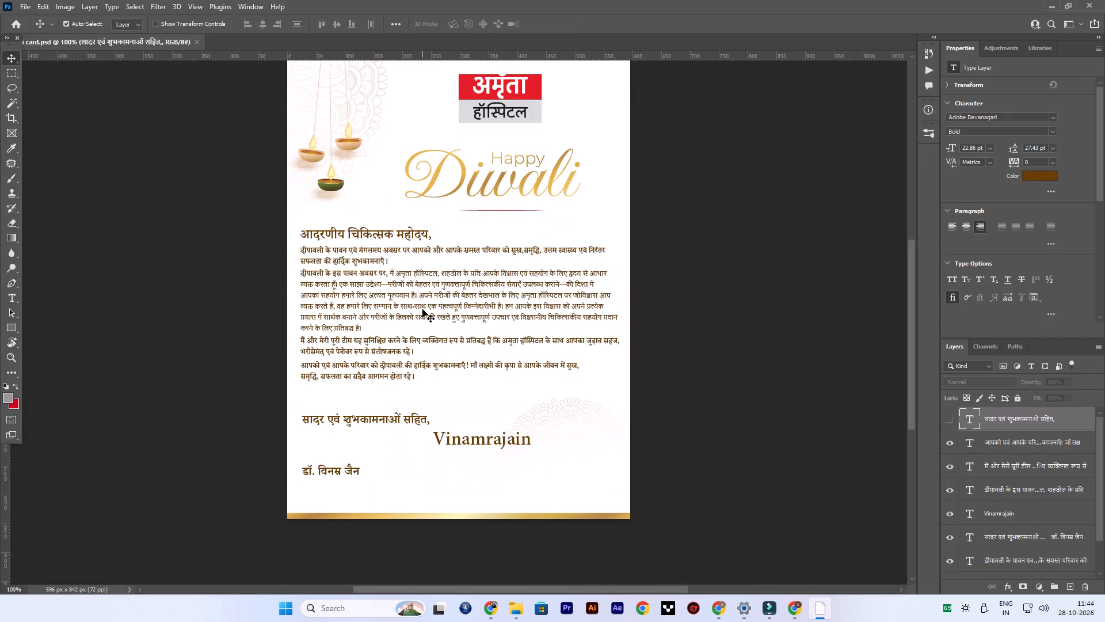
Select the signature text layer on the Diwali card and search its font list for "sig".
left_click(480, 445)
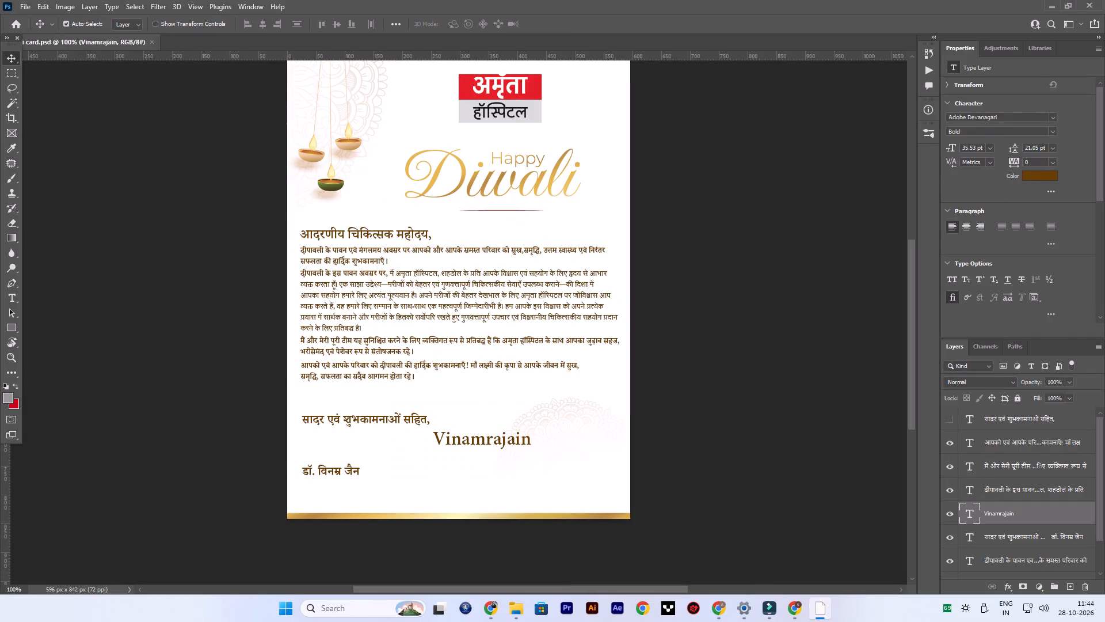
left_click(1008, 117)
key("BackSpace")
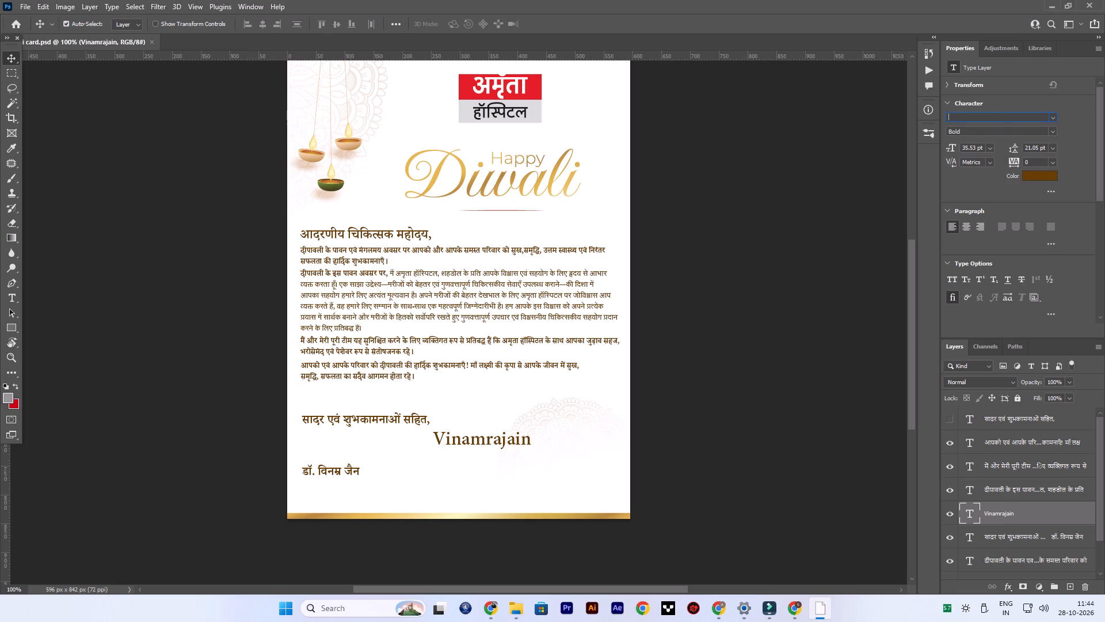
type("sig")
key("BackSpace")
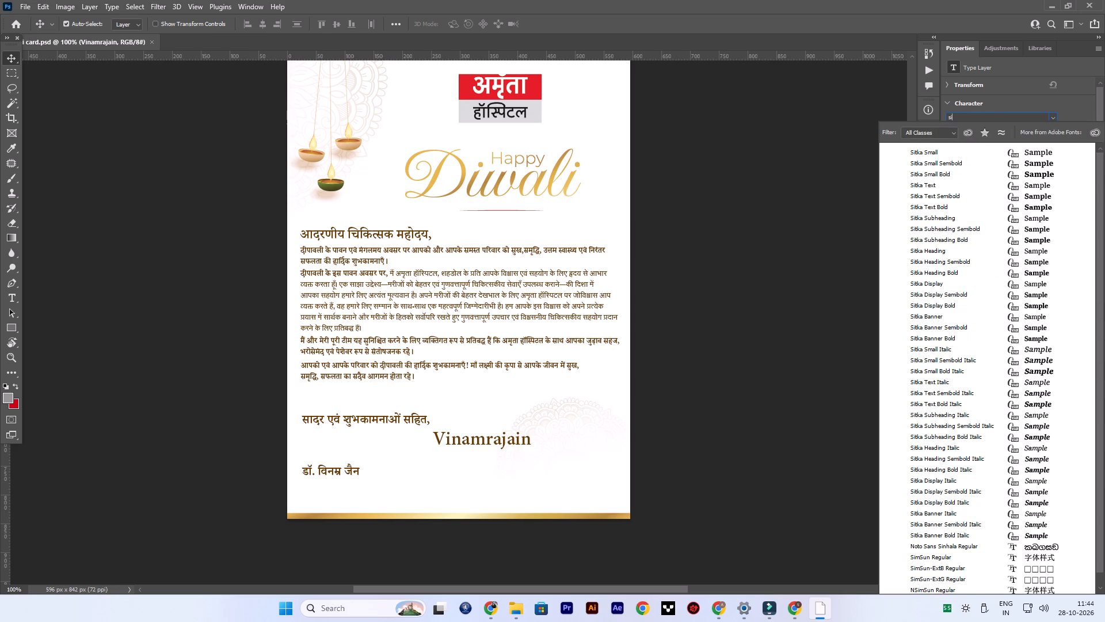
Browse the full font list for a handwriting style and set the signature text's font to Mistral.
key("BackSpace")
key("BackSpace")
scroll(1002, 188, "down", 3)
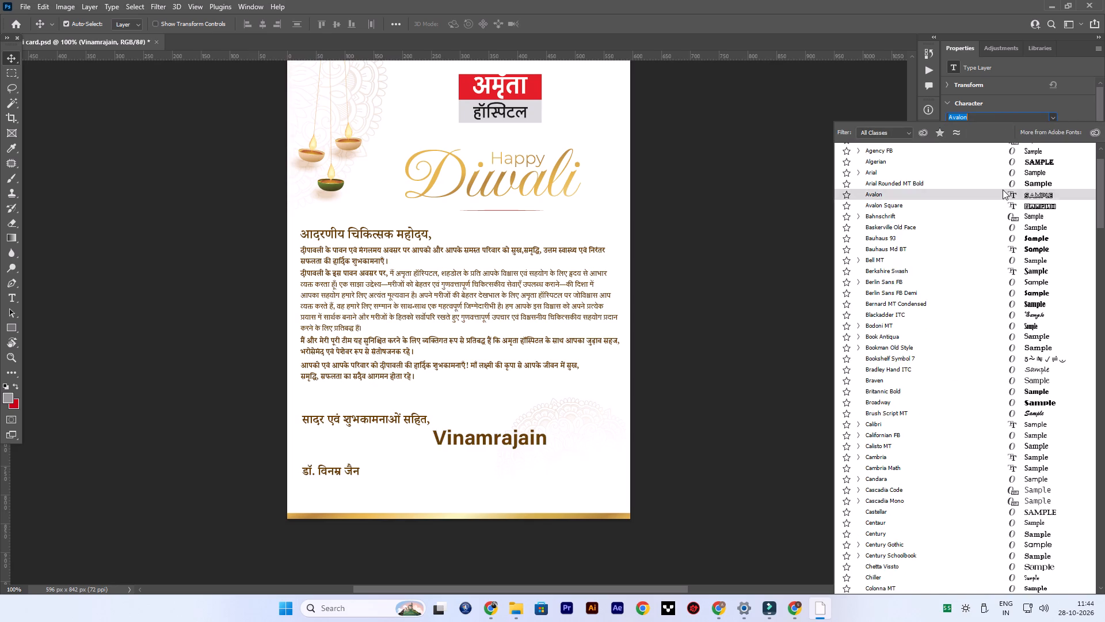
scroll(1003, 189, "down", 5)
scroll(1003, 189, "up", 2)
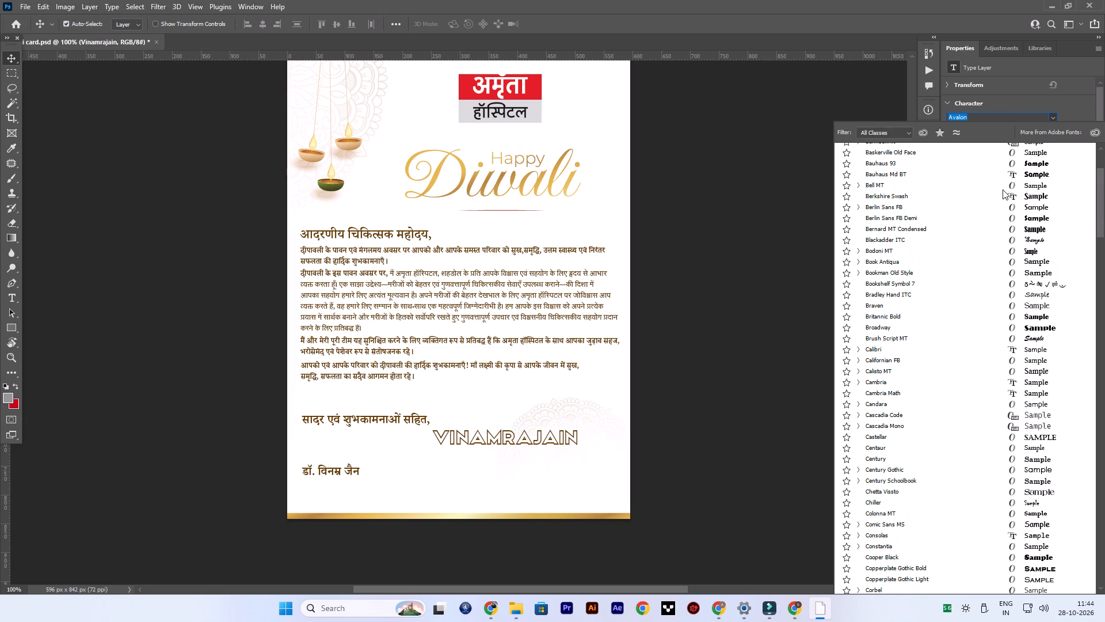
scroll(1003, 189, "up", 16)
scroll(1003, 189, "down", 15)
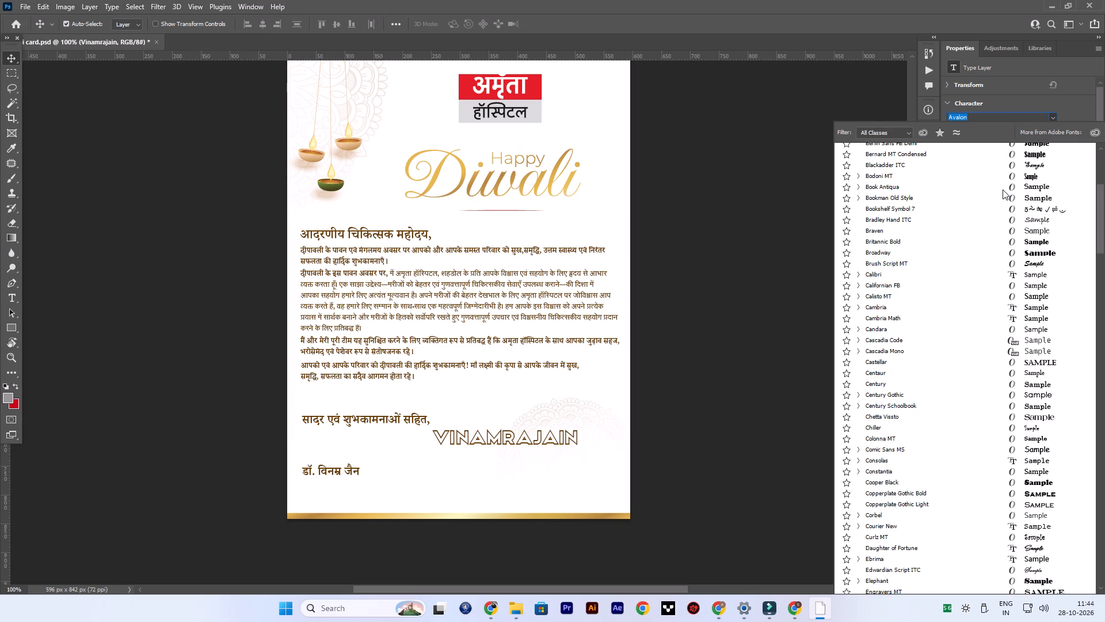
scroll(1003, 189, "down", 3)
scroll(1042, 450, "down", 2)
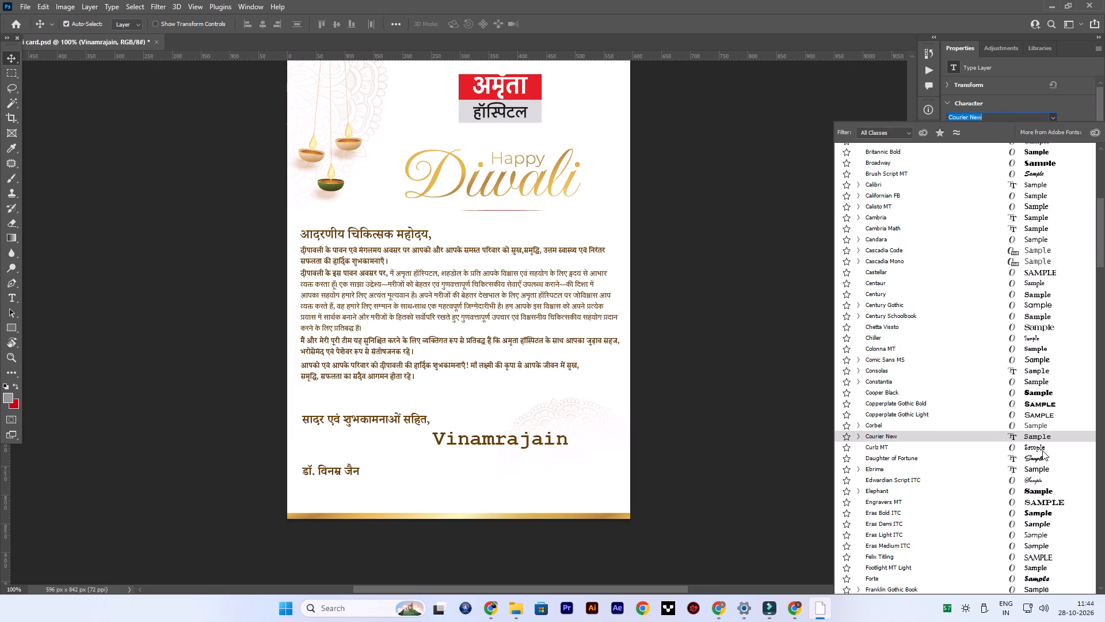
scroll(1040, 447, "down", 3)
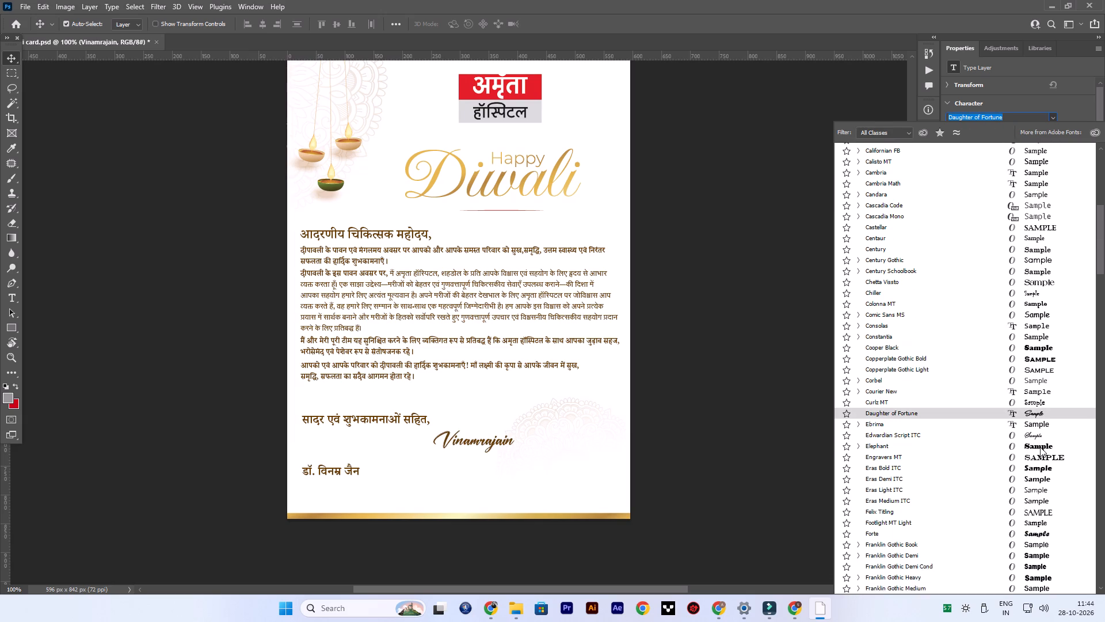
scroll(1040, 447, "down", 6)
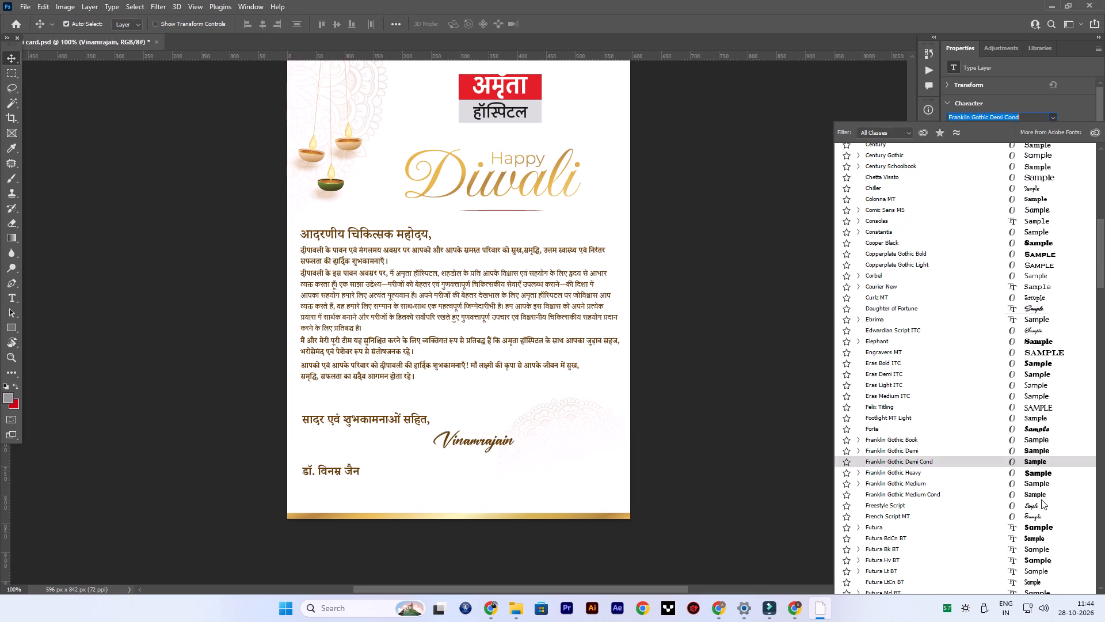
scroll(1041, 499, "down", 12)
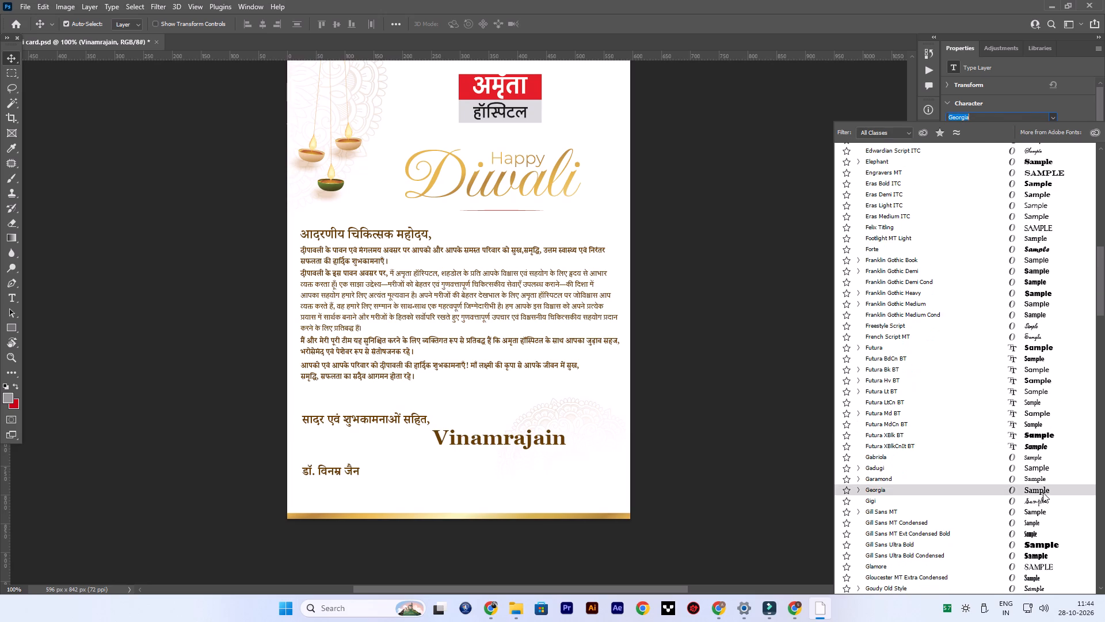
scroll(1043, 492, "down", 14)
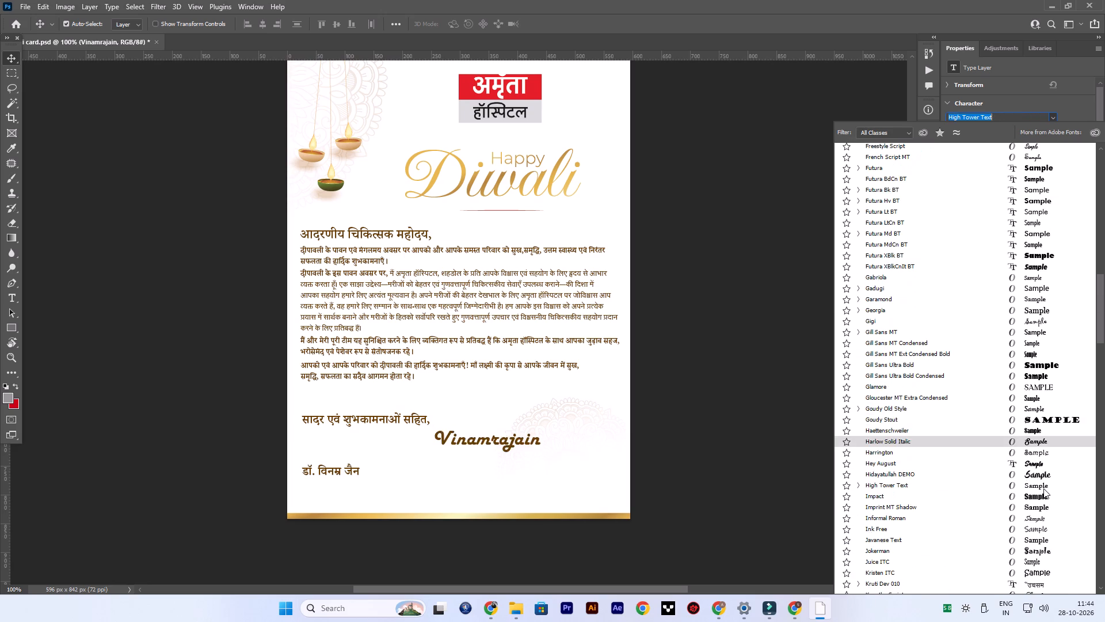
scroll(1043, 488, "down", 18)
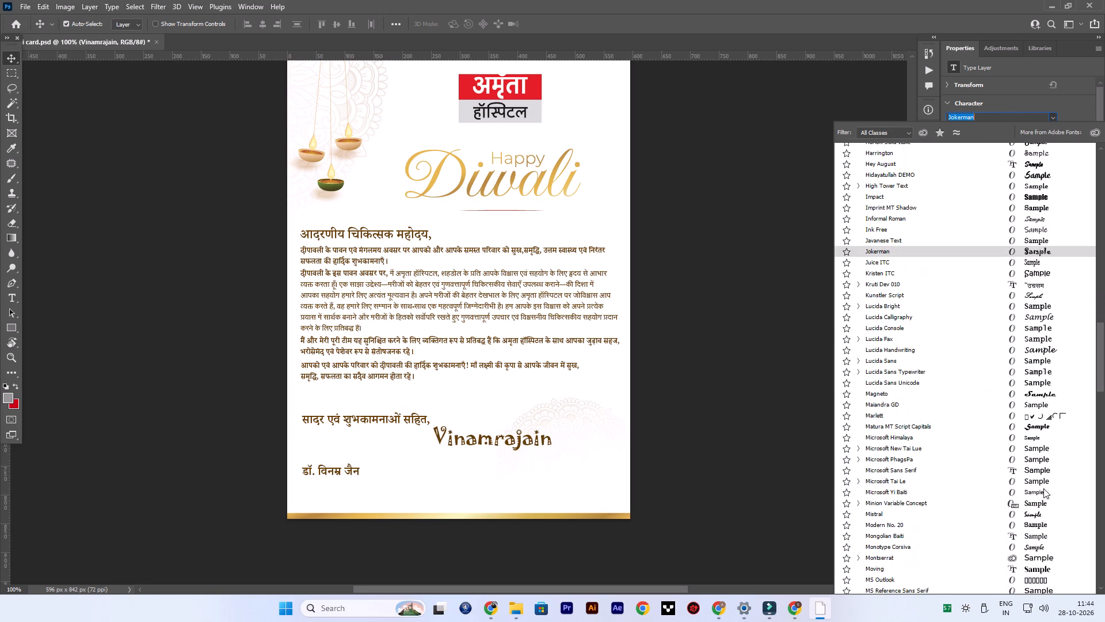
scroll(1043, 488, "down", 6)
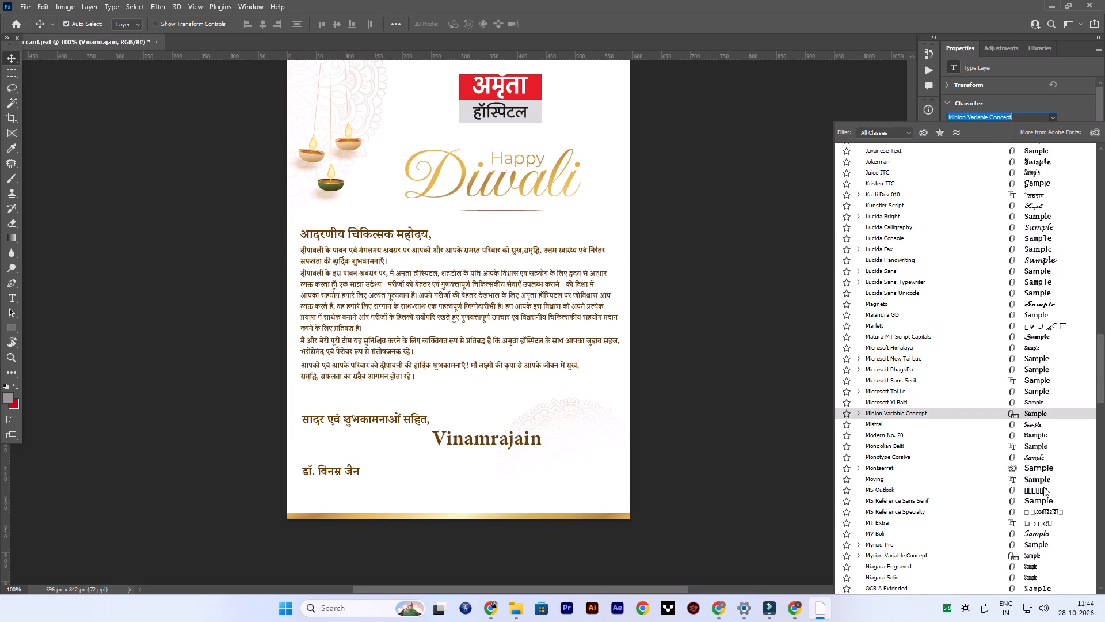
left_click(1035, 420)
Change the signature text's colour to near-black and deselect the layer.
scroll(776, 402, "down", 4)
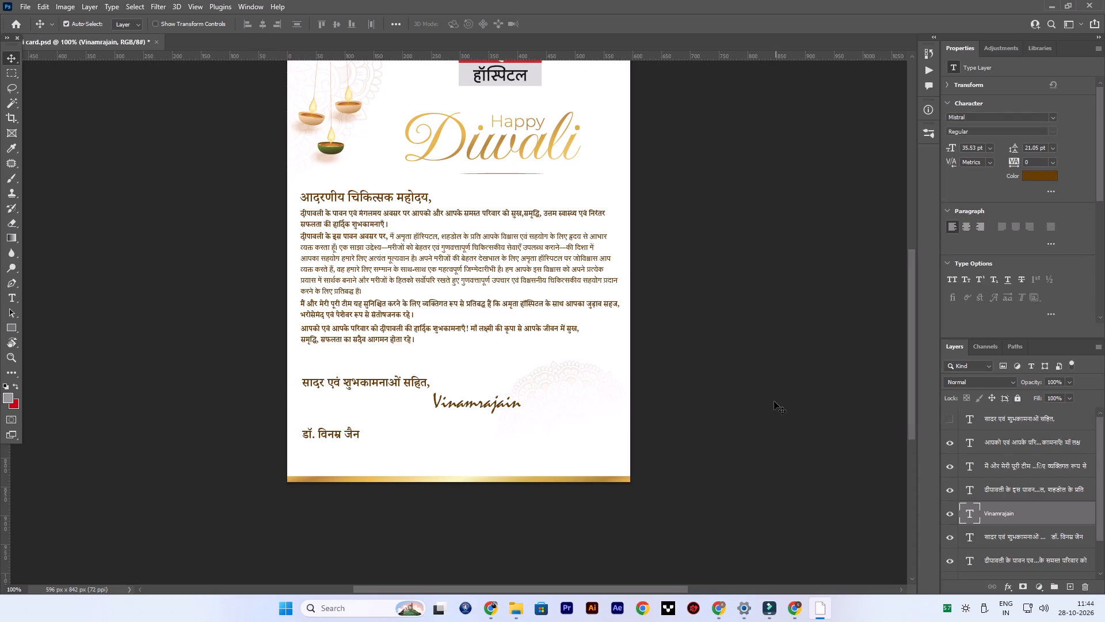
left_click(1037, 177)
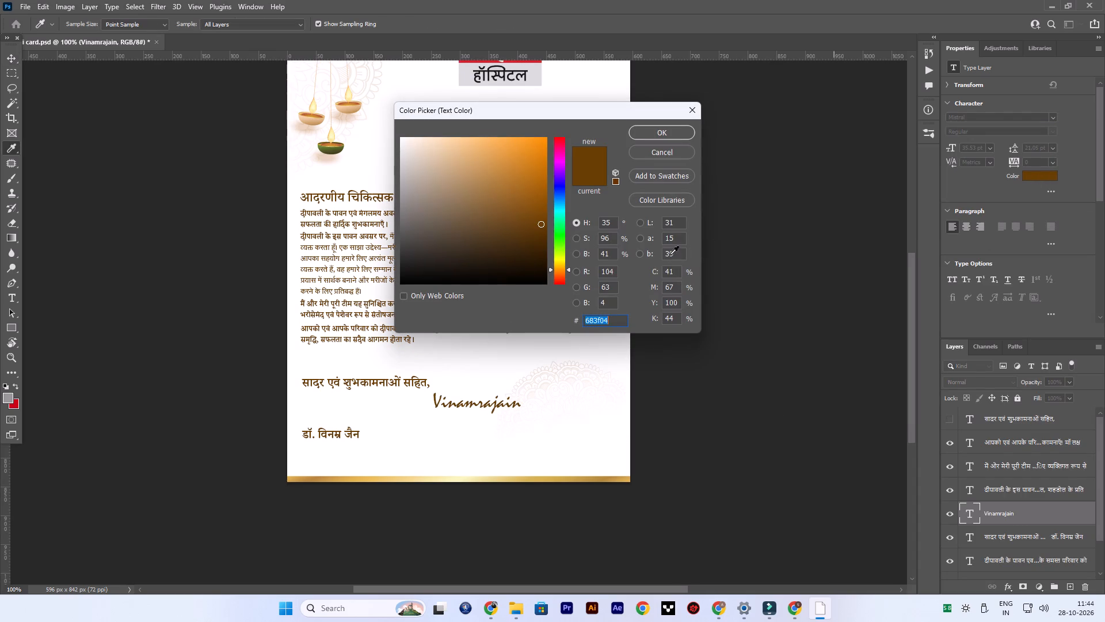
left_click(410, 270)
left_click(658, 132)
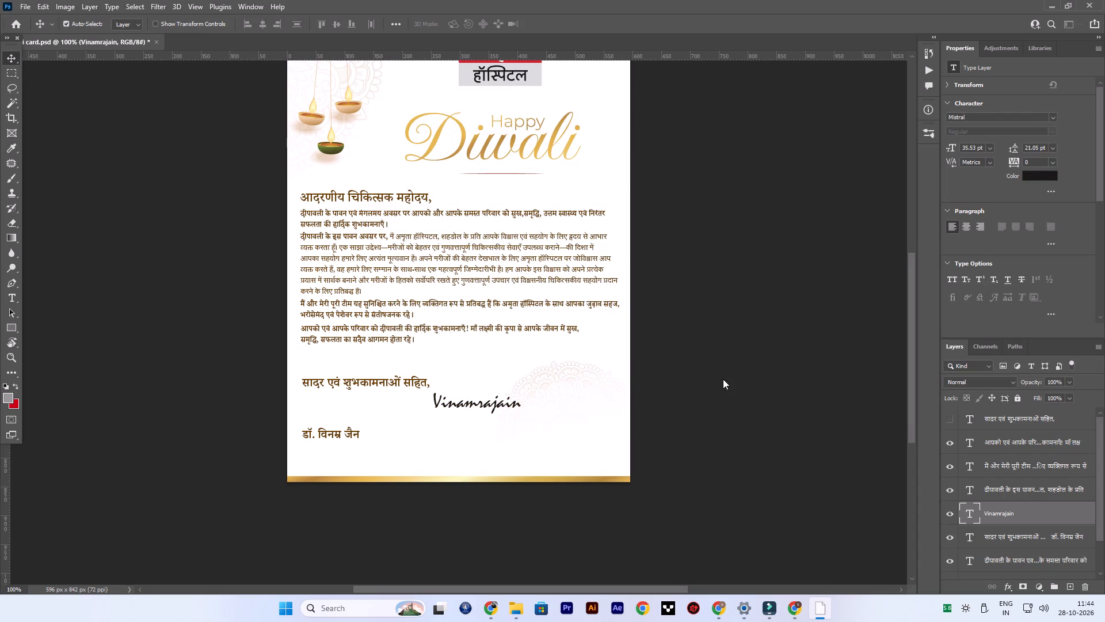
left_click(723, 379)
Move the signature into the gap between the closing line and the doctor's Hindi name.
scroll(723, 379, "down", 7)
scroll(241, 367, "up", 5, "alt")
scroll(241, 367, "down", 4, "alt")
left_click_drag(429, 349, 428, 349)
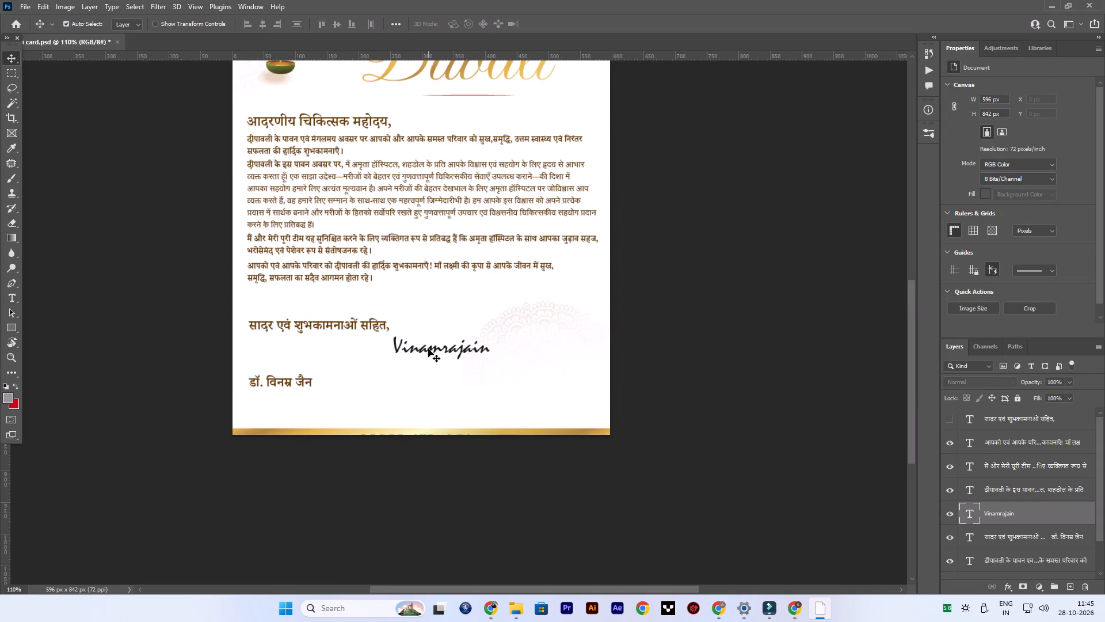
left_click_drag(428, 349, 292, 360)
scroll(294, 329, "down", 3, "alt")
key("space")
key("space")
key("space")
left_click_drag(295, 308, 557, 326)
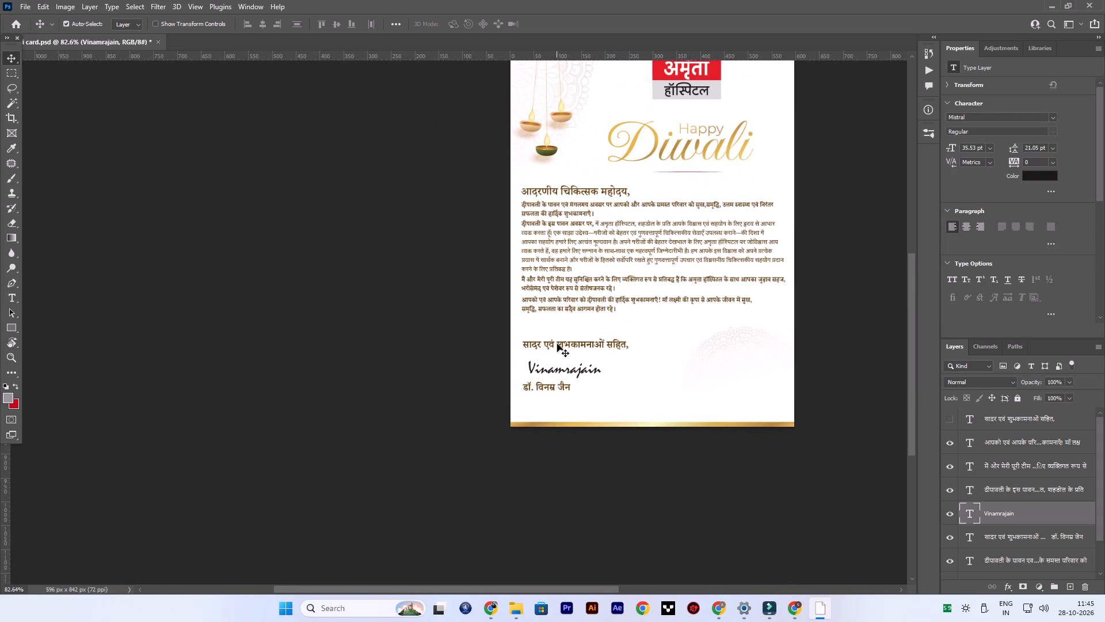
Move the text block holding the closing line and the doctor's name up about 9 px and right about 3 px.
left_click(557, 344)
left_click(557, 344)
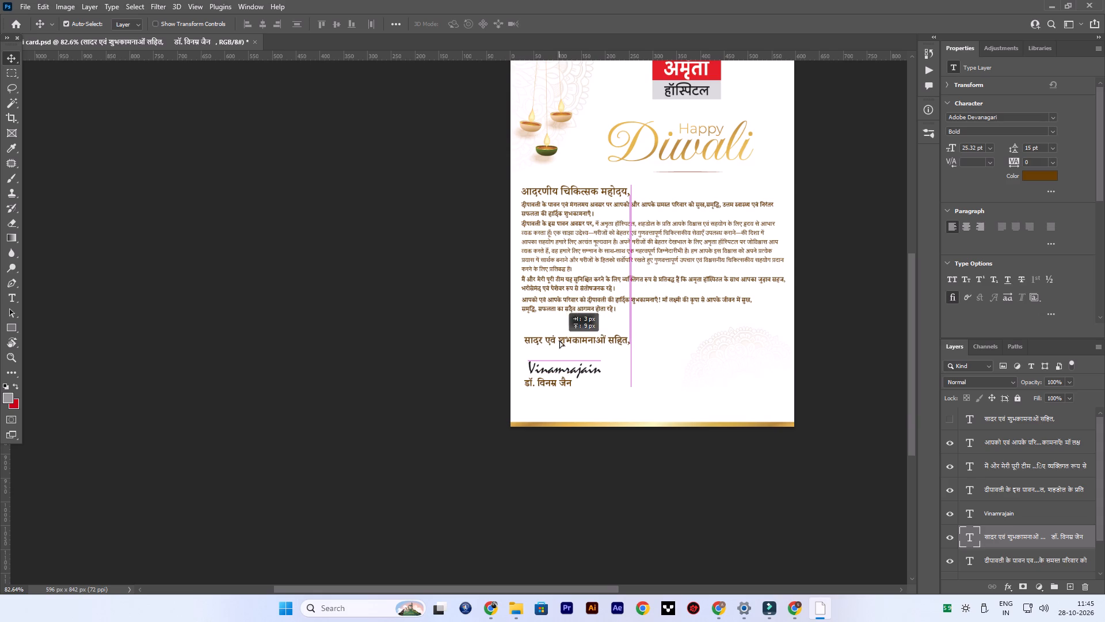
Cut the doctor's Hindi name from the closing text block, delete the empty lines below the closing line and deselect the layer.
left_click(13, 294)
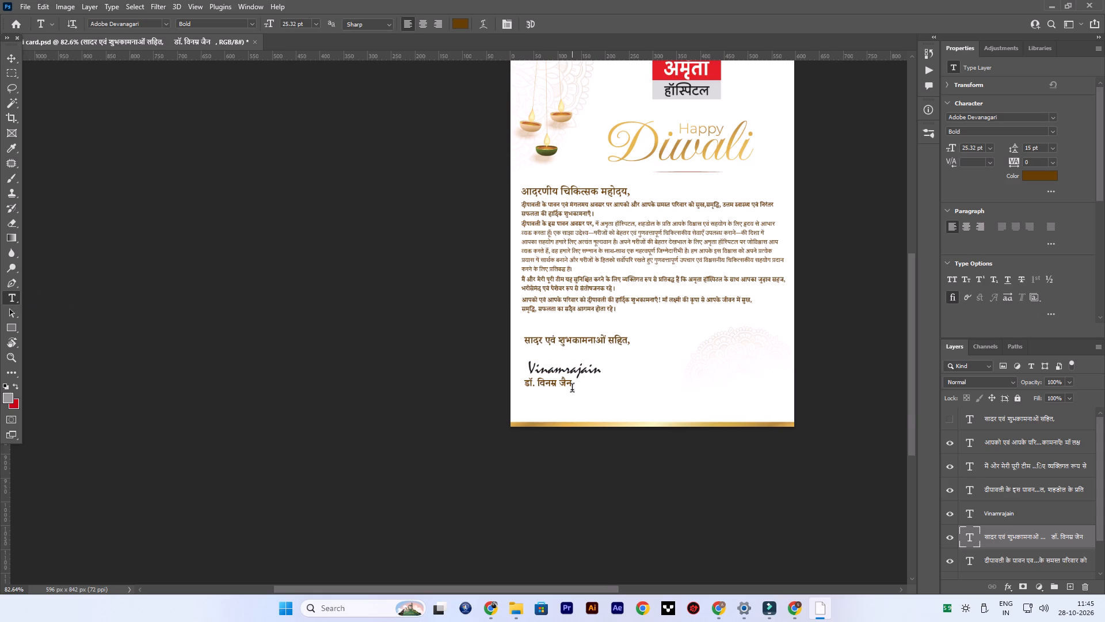
left_click_drag(571, 387, 513, 388)
key("ctrl+x")
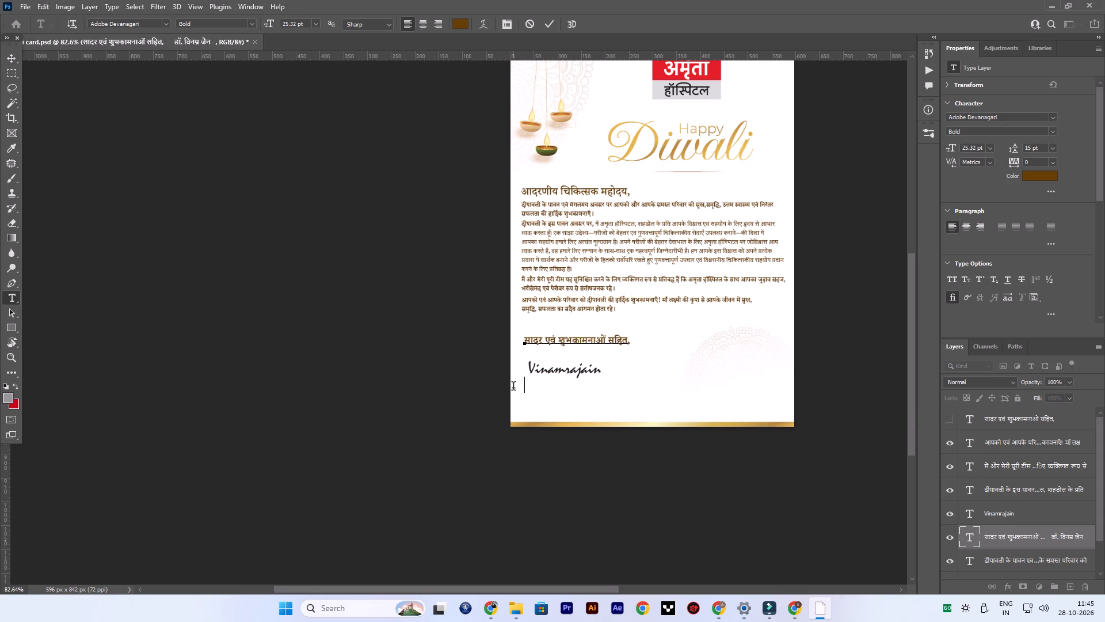
key("BackSpace")
key("BackSpace")
key("BackSpace")
key("BackSpace")
key("BackSpace")
key("BackSpace")
left_click(10, 56)
left_click(219, 323)
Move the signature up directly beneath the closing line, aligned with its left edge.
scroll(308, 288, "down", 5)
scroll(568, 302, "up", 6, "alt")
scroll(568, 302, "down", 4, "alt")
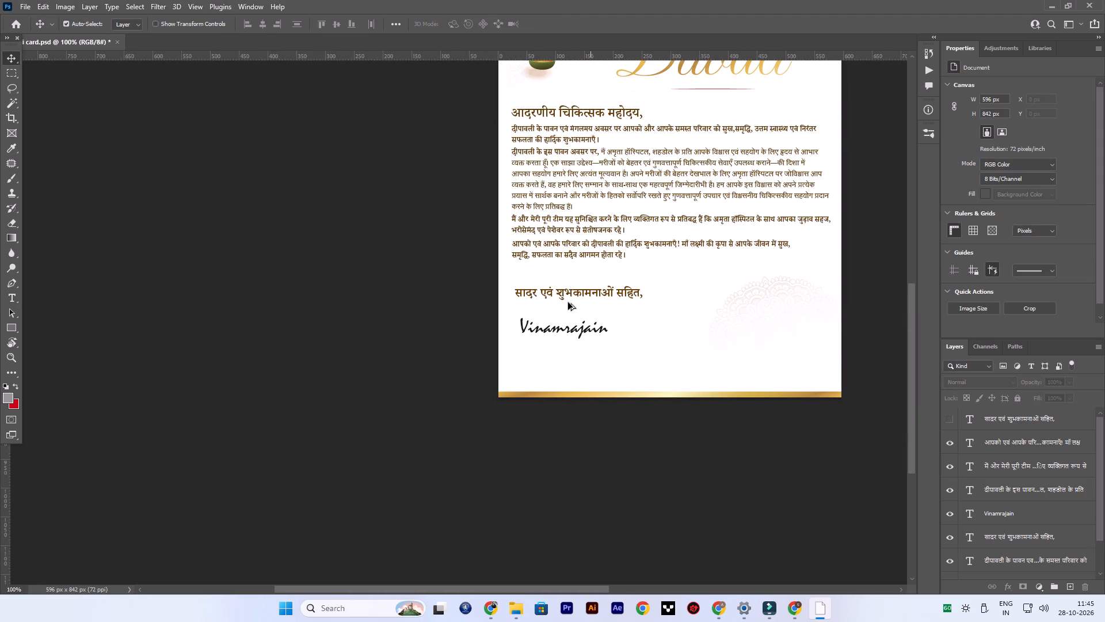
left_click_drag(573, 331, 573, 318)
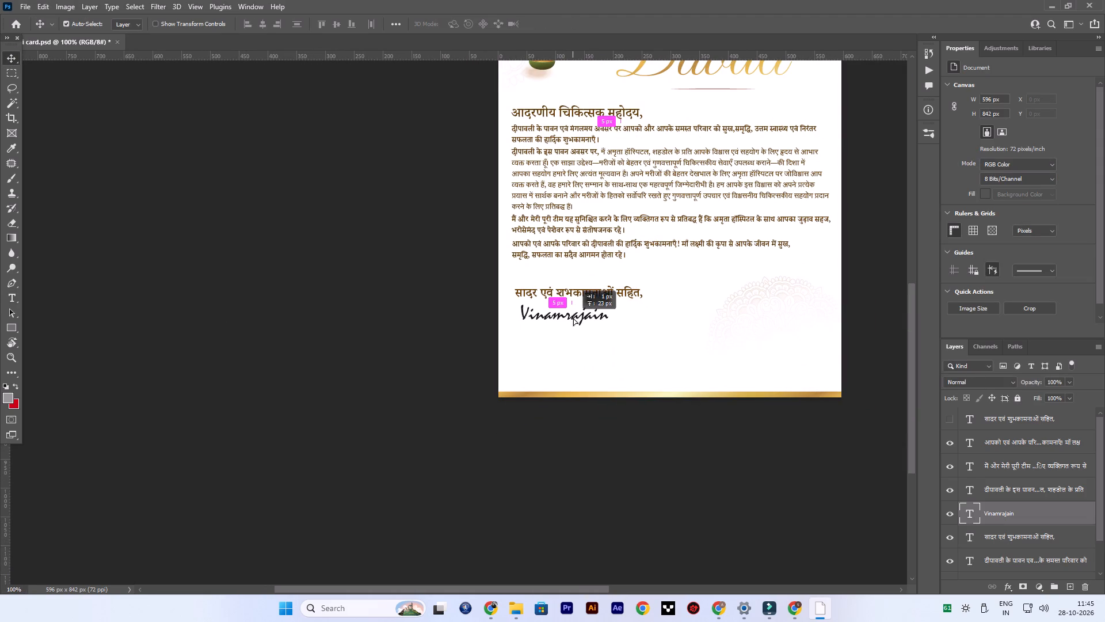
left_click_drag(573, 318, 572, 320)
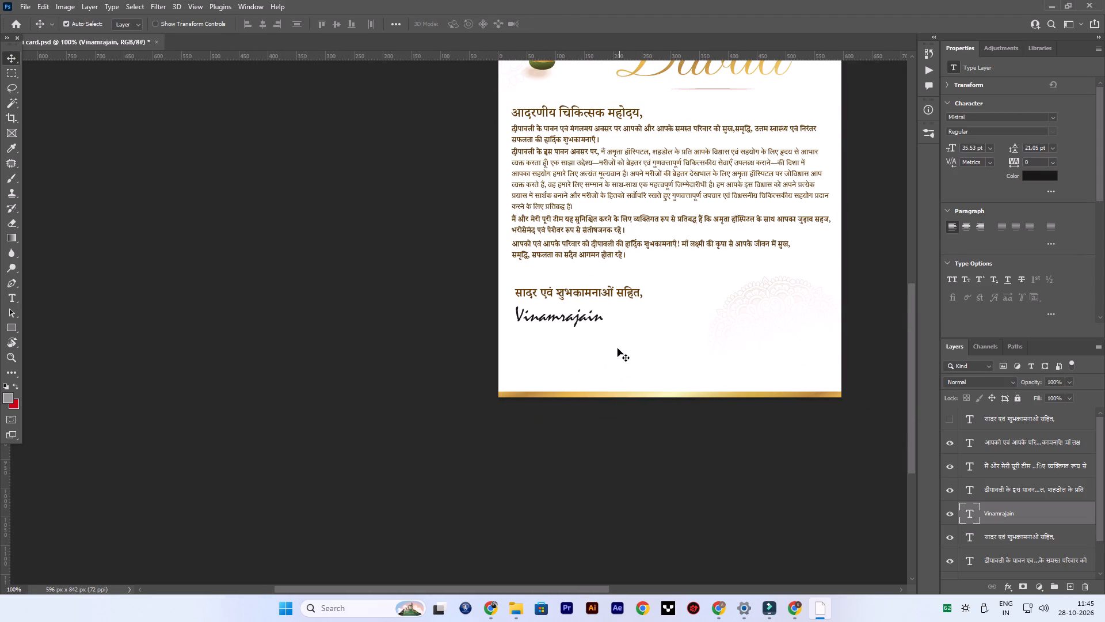
Duplicate the closing line below the signature and replace the copy's text with the cut Hindi name of the doctor.
left_click_drag(585, 289, 585, 334, "alt")
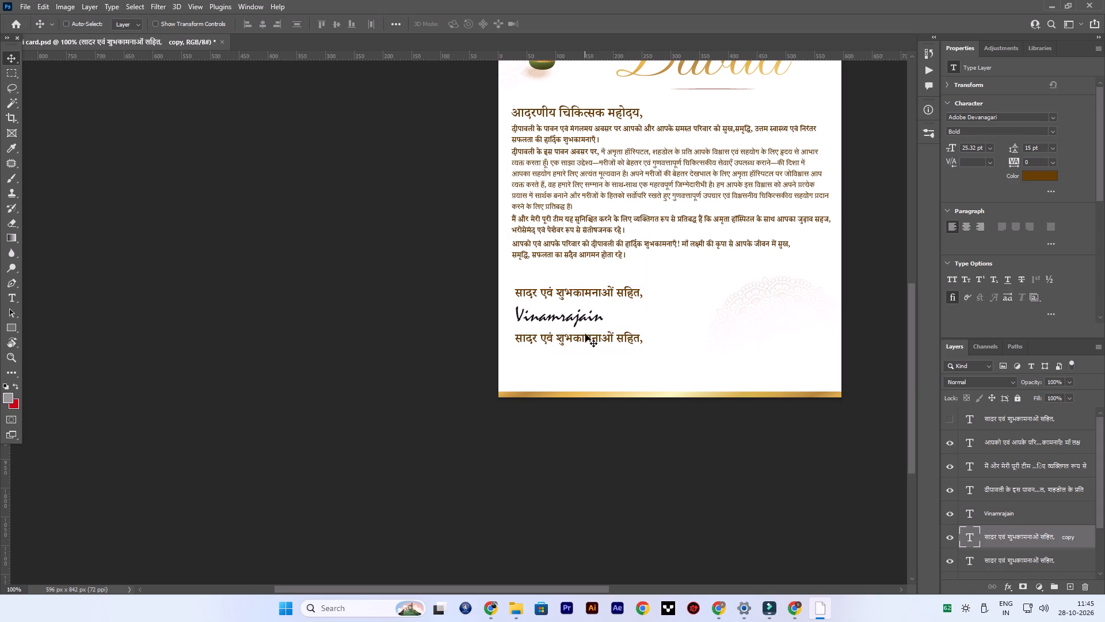
key("ctrl+v")
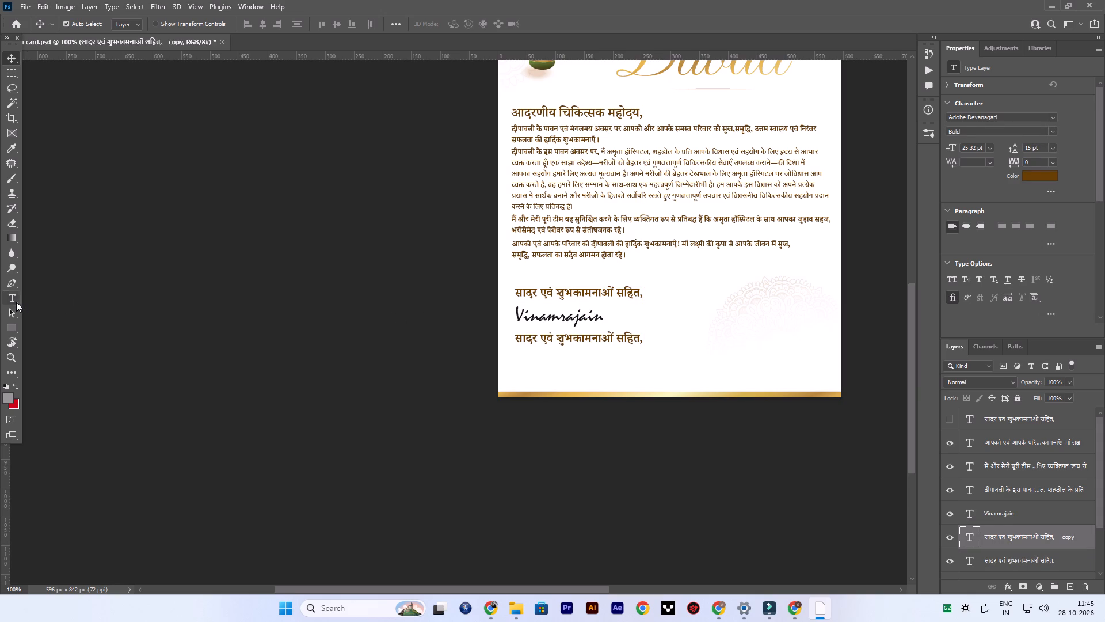
left_click(16, 301)
left_click_drag(517, 339, 712, 344)
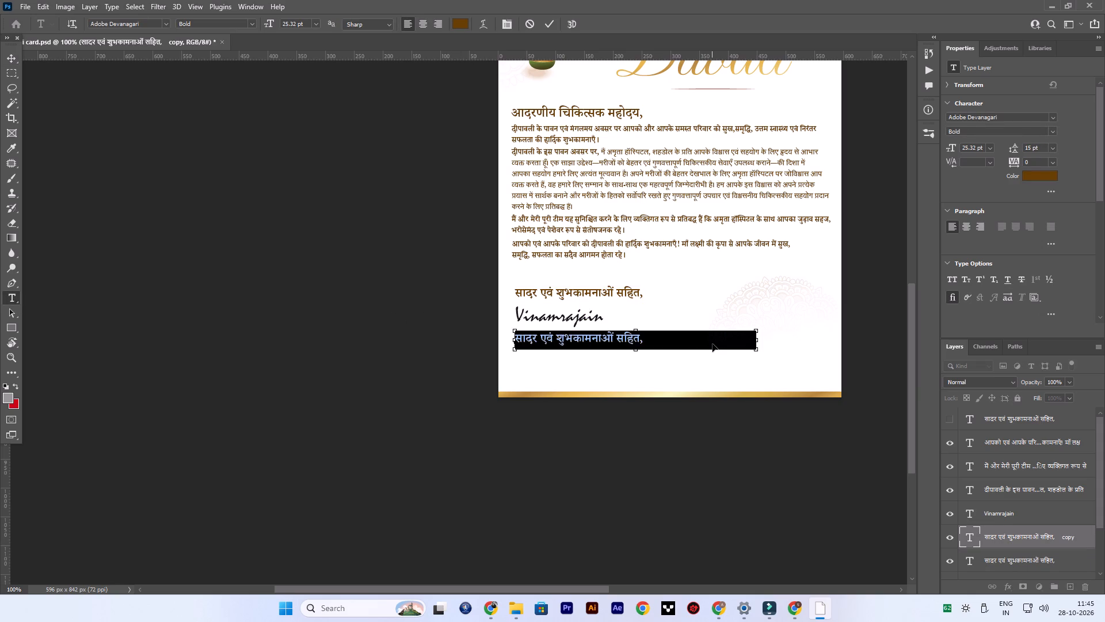
key("ctrl+v")
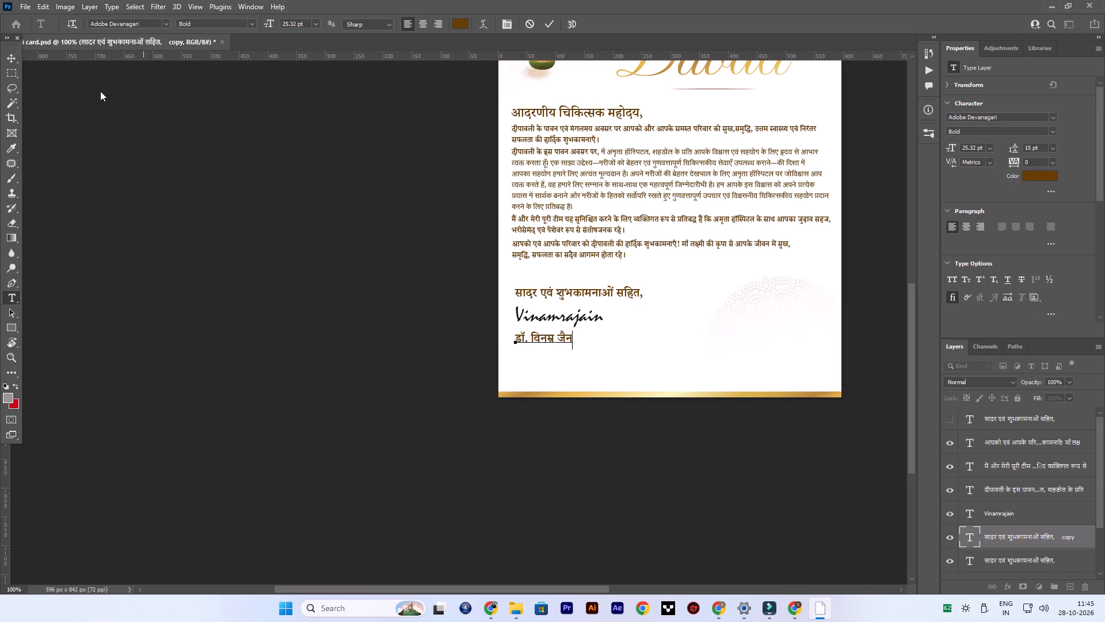
left_click(14, 62)
left_click(134, 202)
Move the signature to the right of and slightly below the doctor's Hindi name.
scroll(371, 334, "up", 3)
scroll(644, 355, "up", 4, "alt")
scroll(644, 354, "down", 3, "alt")
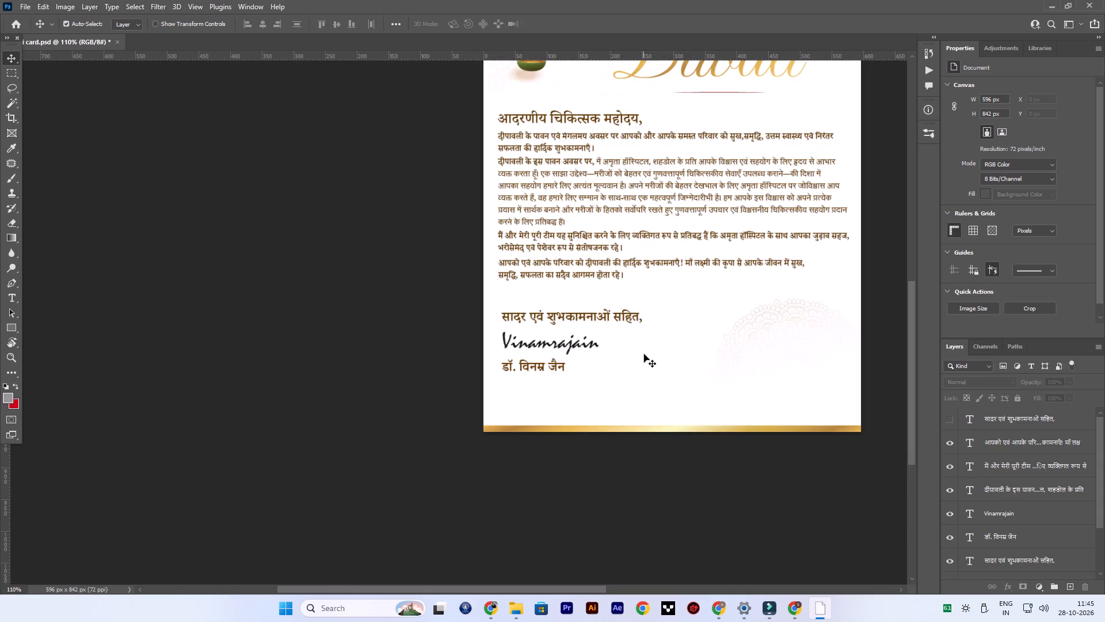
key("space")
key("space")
left_click_drag(635, 328, 566, 344)
left_click_drag(493, 363, 634, 397)
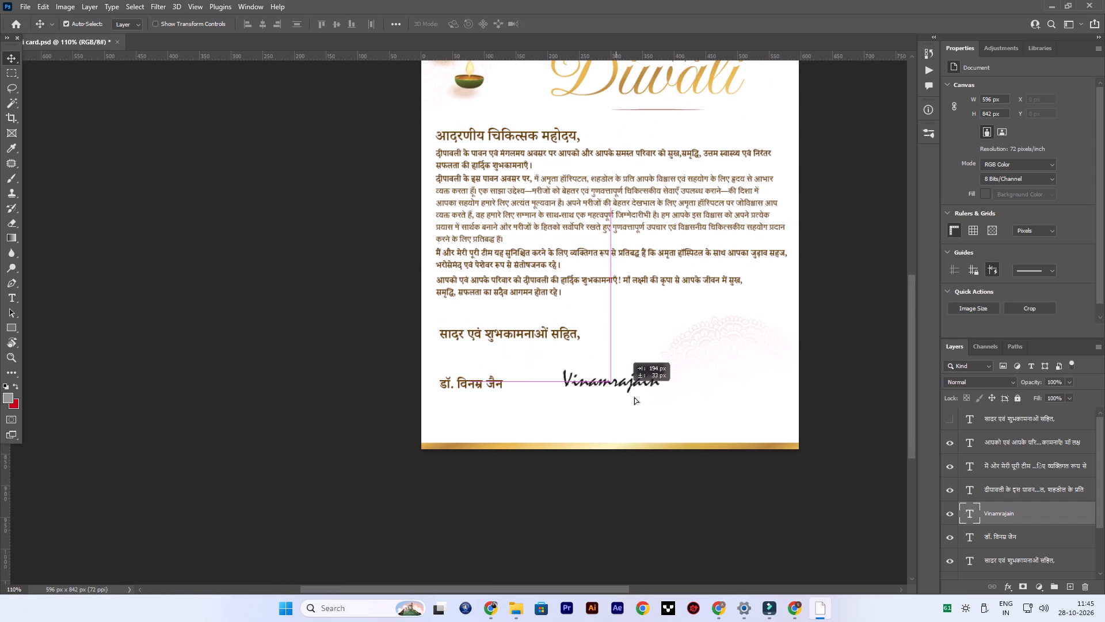
left_click_drag(634, 397, 635, 397)
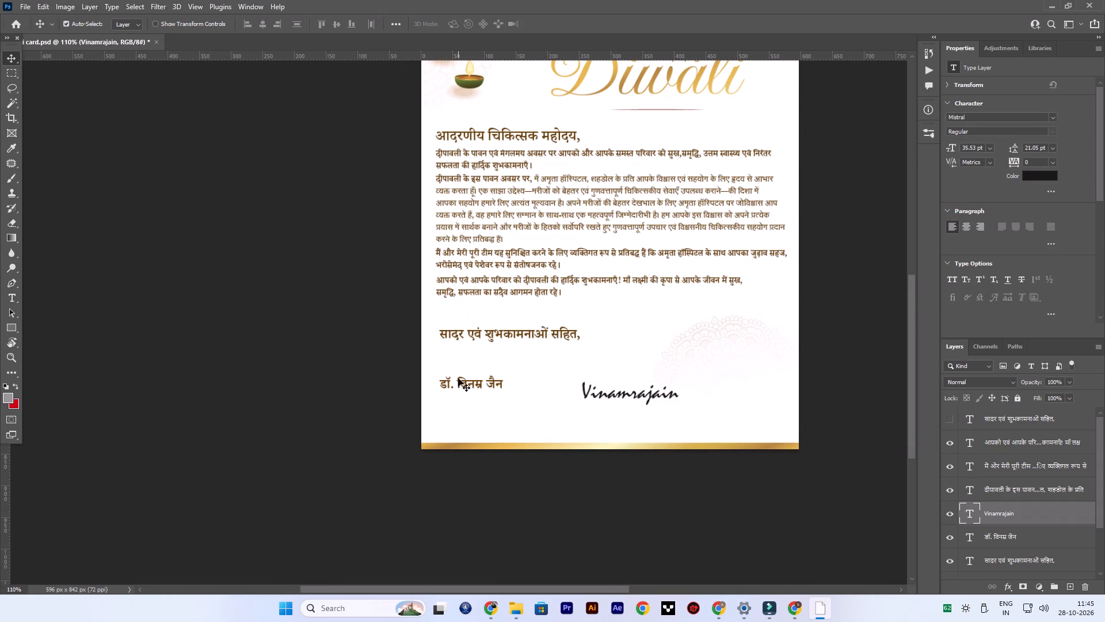
Move the doctor's Hindi name up directly beneath the closing line.
scroll(520, 375, "up", 5, "alt")
scroll(520, 375, "down", 4, "alt")
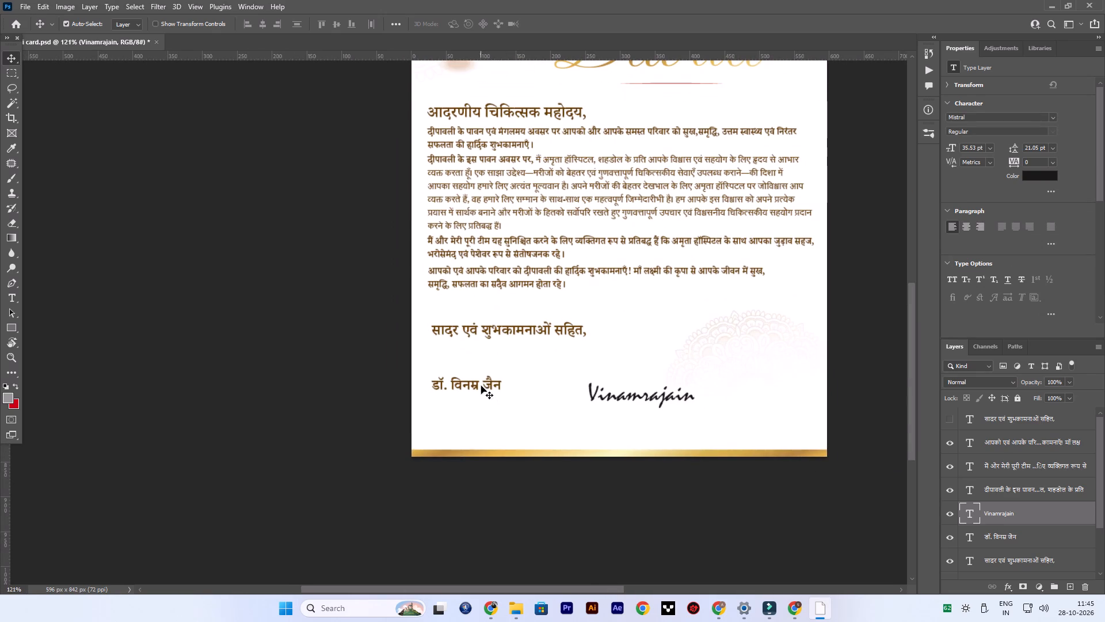
left_click_drag(481, 386, 483, 355)
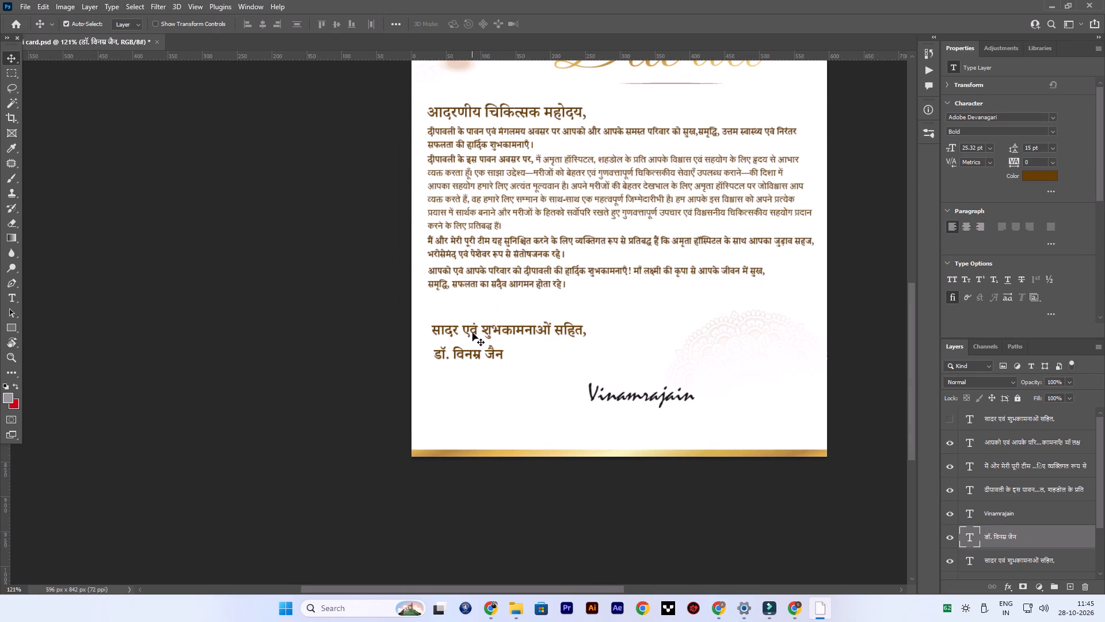
scroll(490, 389, "up", 3)
left_click(474, 413)
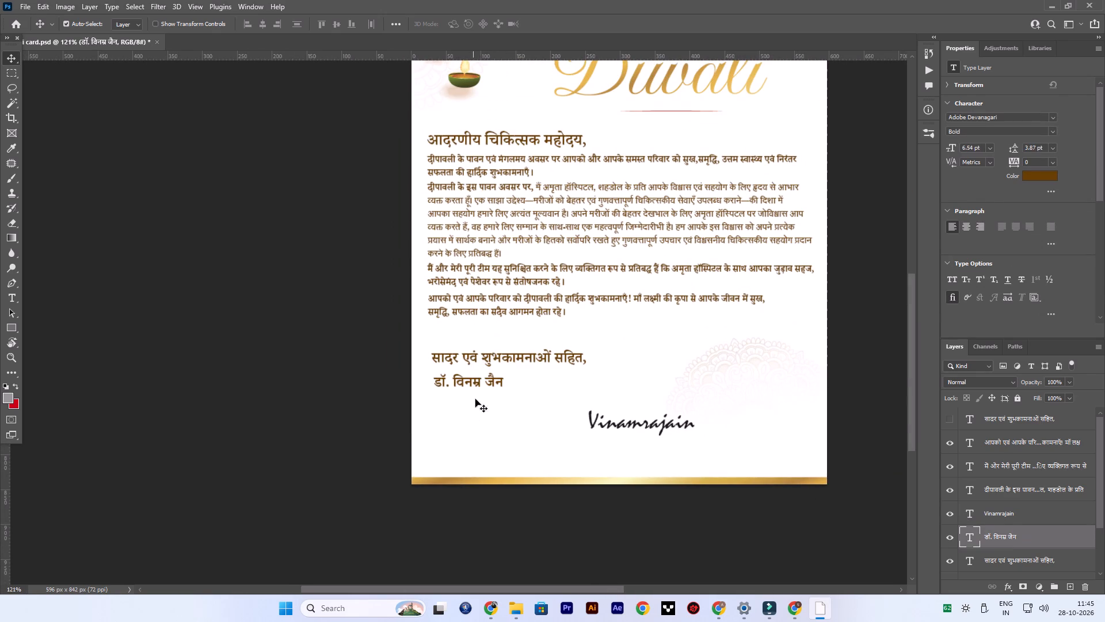
Move the closing line up about 20 px, closer to the last paragraph.
left_click_drag(486, 361, 487, 346)
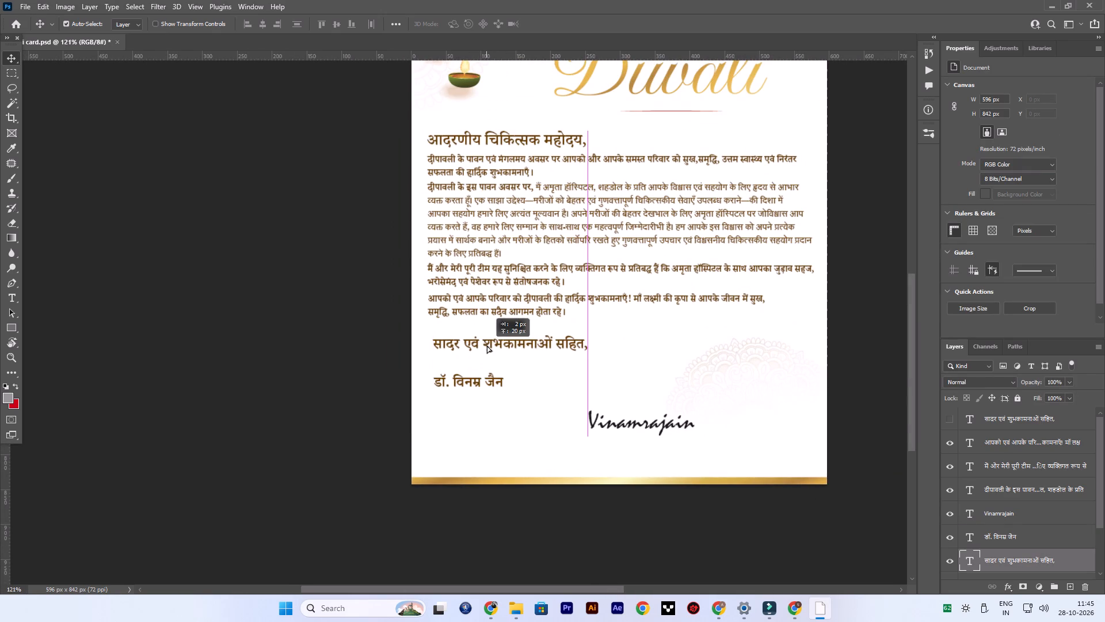
left_click_drag(487, 346, 486, 345)
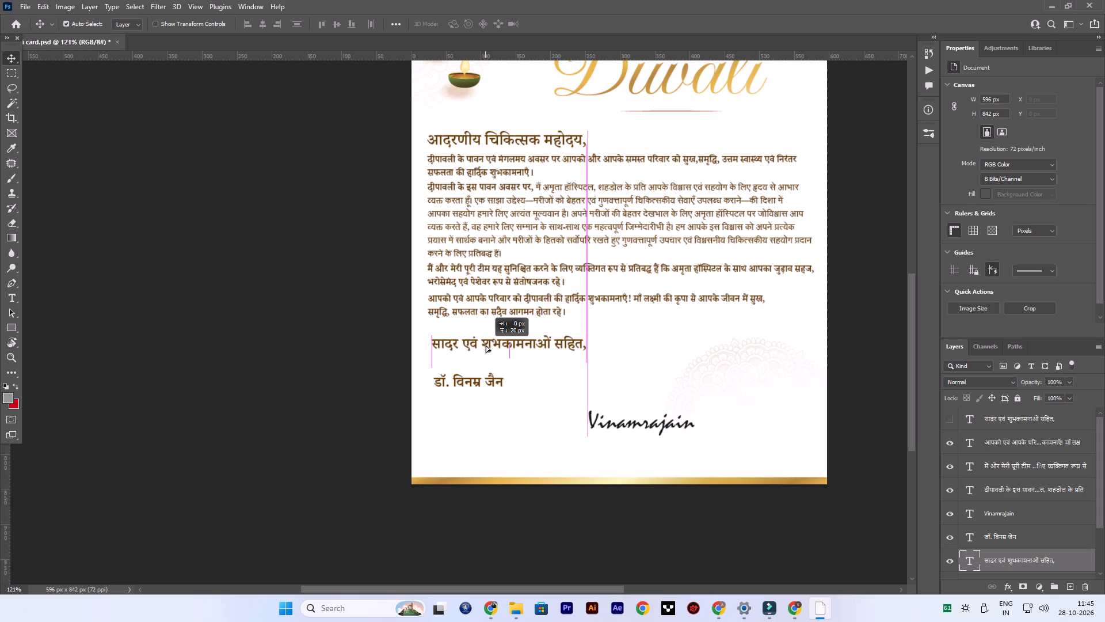
left_click_drag(486, 345, 485, 345)
Lower the doctor's Hindi name and place the signature between the closing line and the name, at their left edge.
left_click(483, 382)
scroll(481, 382, "down", 4)
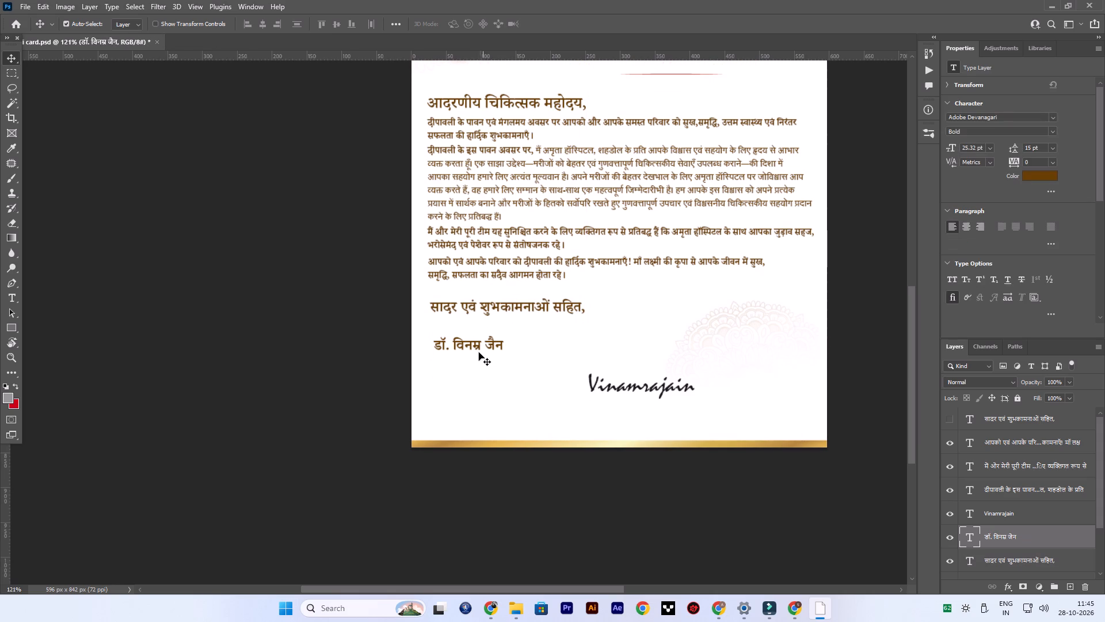
left_click_drag(478, 349, 480, 378)
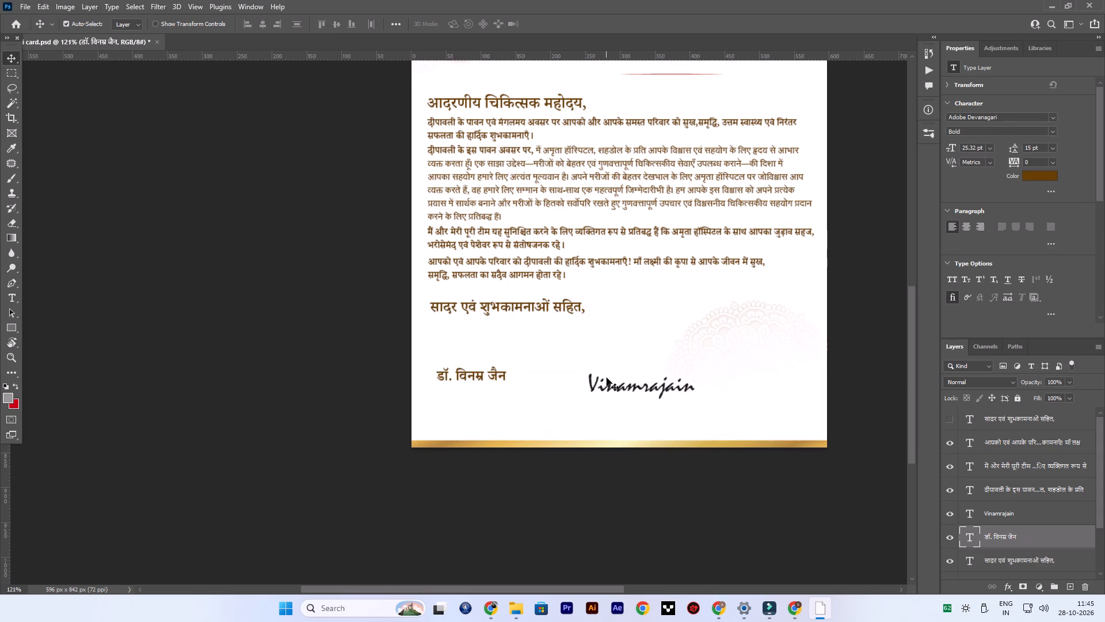
left_click_drag(608, 388, 450, 355)
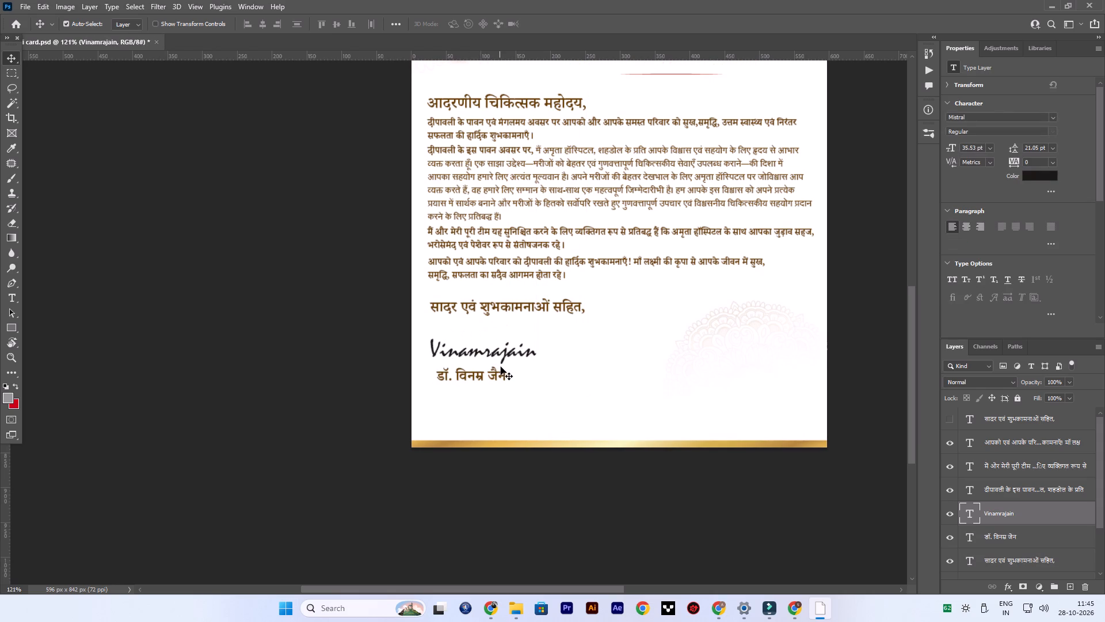
Tilt the signature upward by about 11.4°, scale it to about 73%, and position it just above the doctor's Hindi name.
key("ctrl+t")
left_click_drag(558, 364, 556, 349)
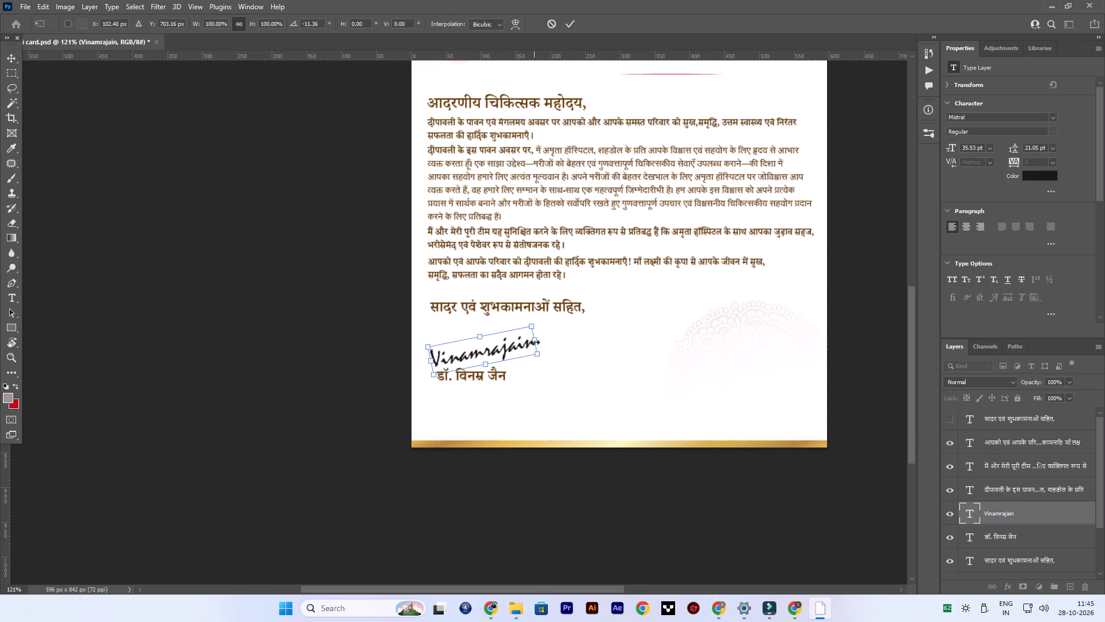
left_click_drag(535, 342, 506, 350)
left_click(479, 352)
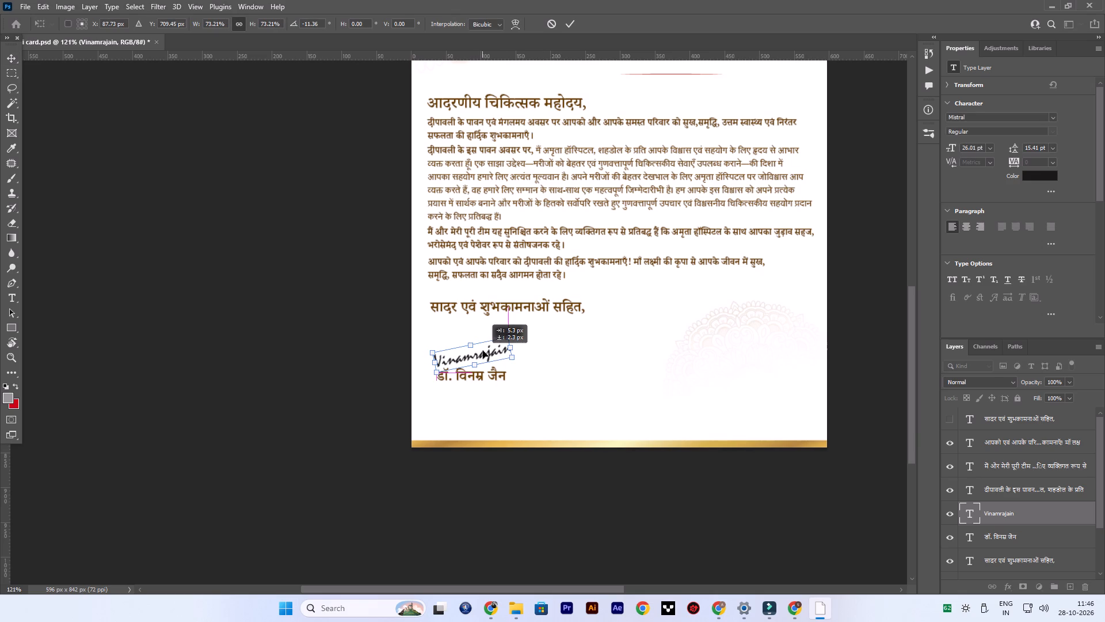
double_click(483, 351)
Draw a horizontal black line about 41 px long with the Line tool under the end of the signature.
scroll(399, 356, "up", 2)
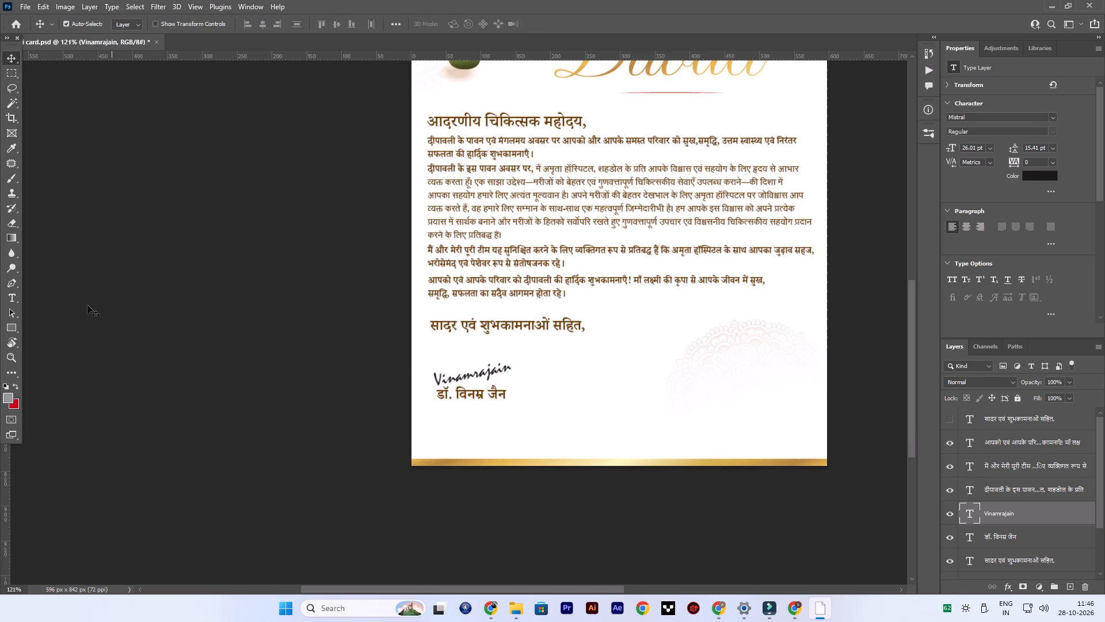
right_click(15, 321)
left_click(47, 366)
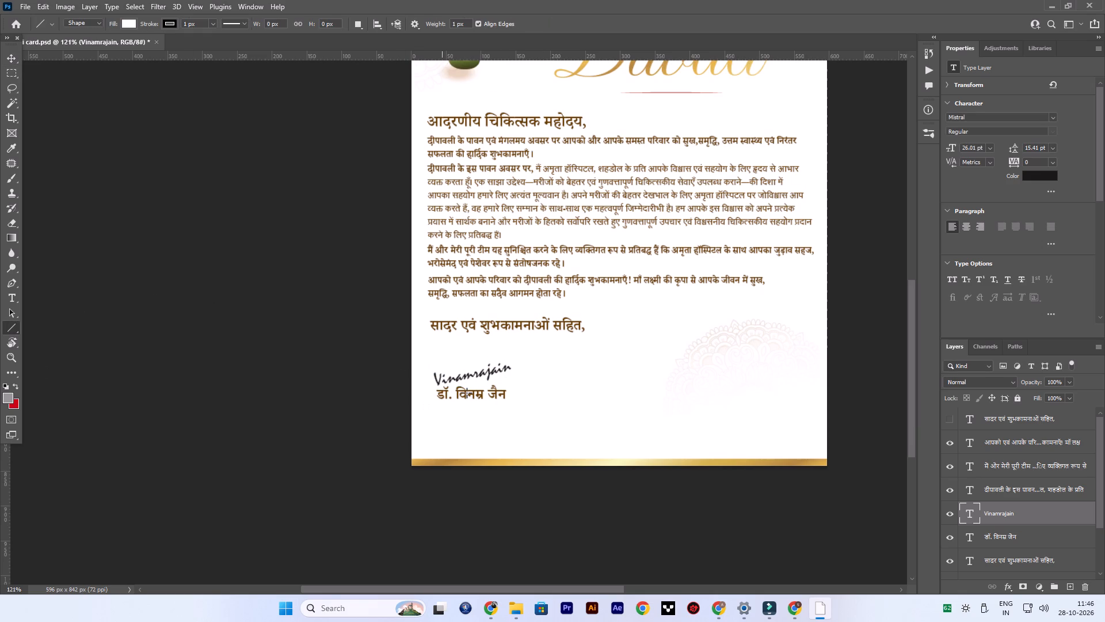
left_click_drag(495, 379, 524, 378, "shift")
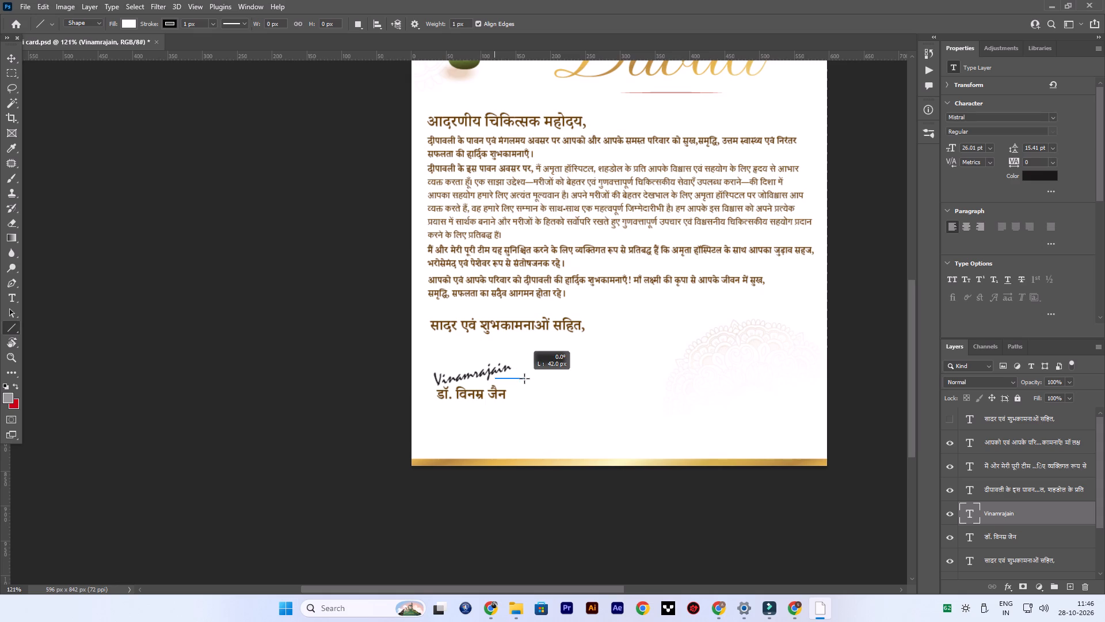
left_click_drag(524, 378, 523, 377, "shift")
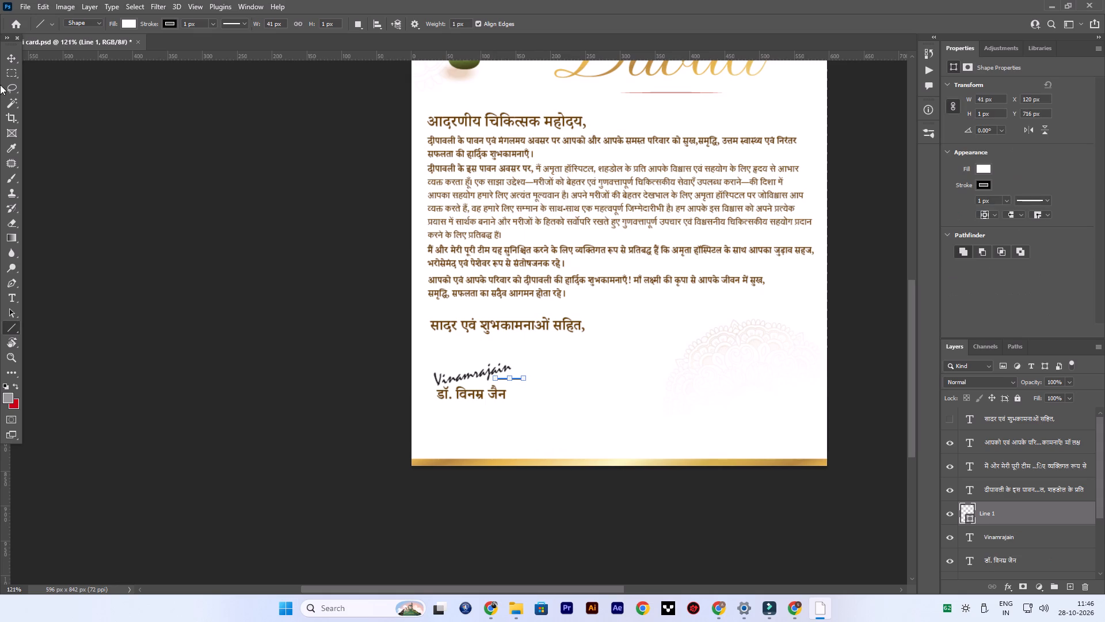
Rotate the line under the signature by about -7.4° so it slopes upward like the signature.
left_click(9, 56)
scroll(508, 384, "up", 2, "alt")
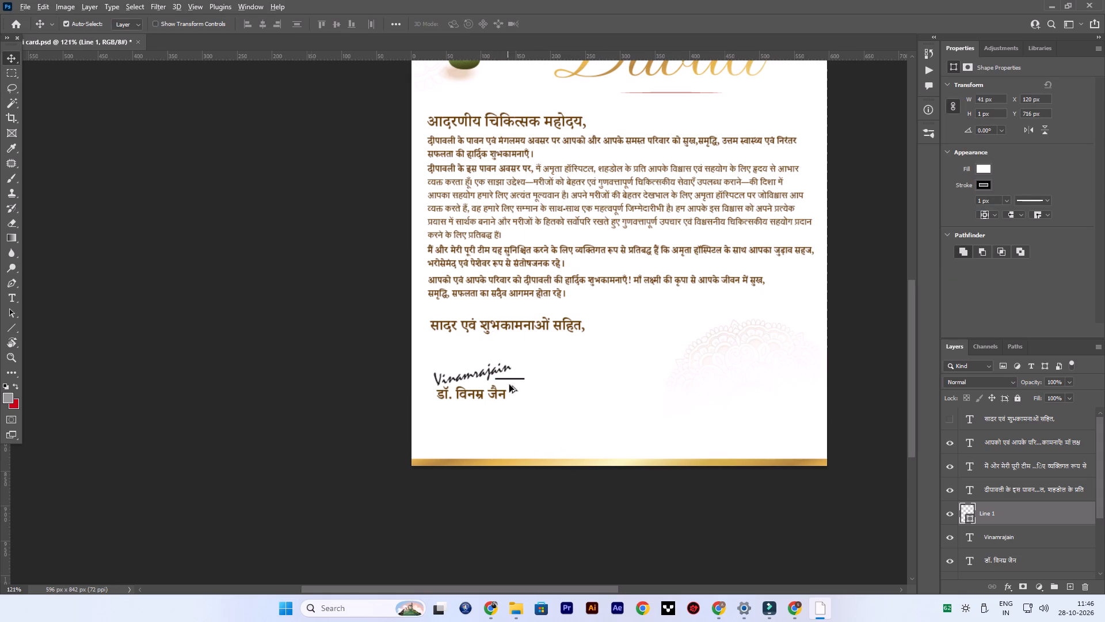
scroll(509, 385, "up", 13, "alt")
left_click(522, 363)
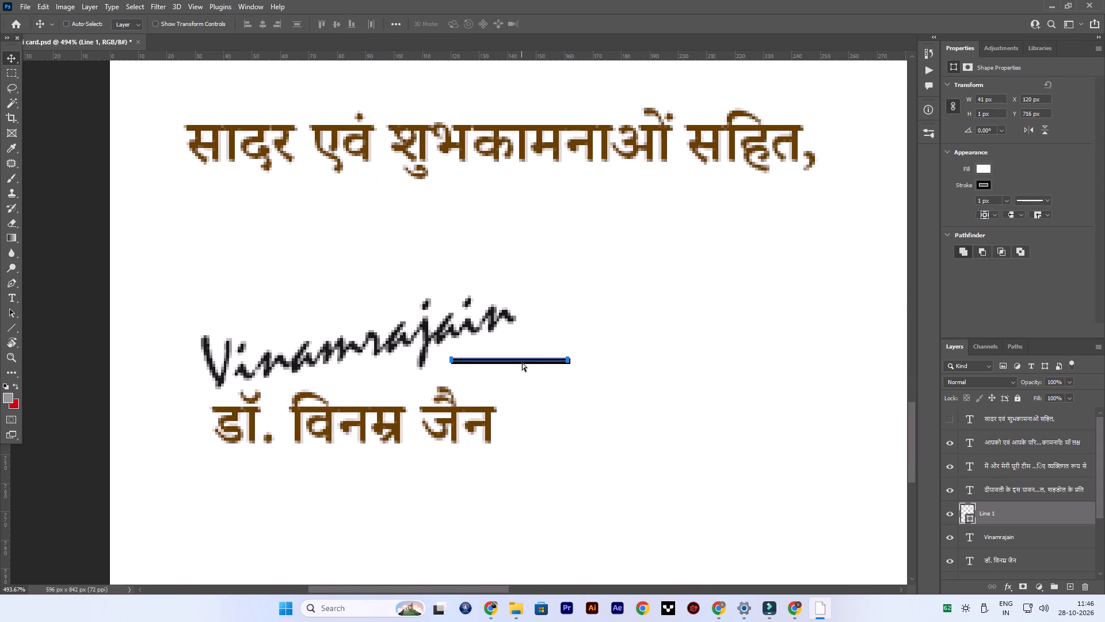
key("ctrl+t")
left_click_drag(596, 362, 593, 350)
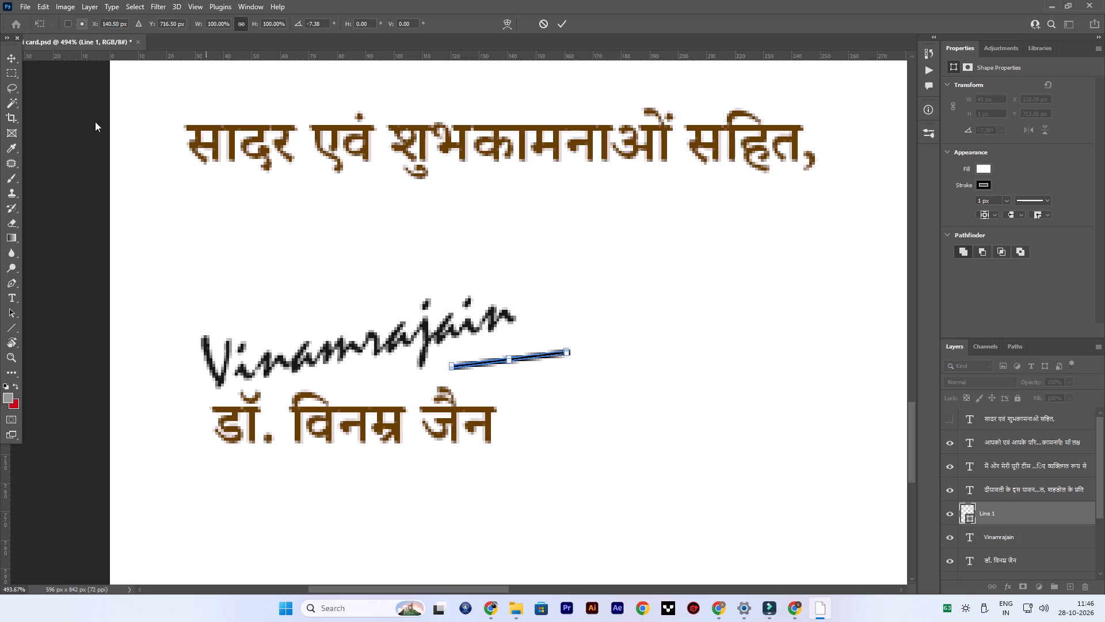
left_click(10, 60)
left_click(89, 158)
Move the signature and its underline together about 11 px up and slightly right, away from the doctor's Hindi name.
scroll(410, 344, "down", 11, "alt")
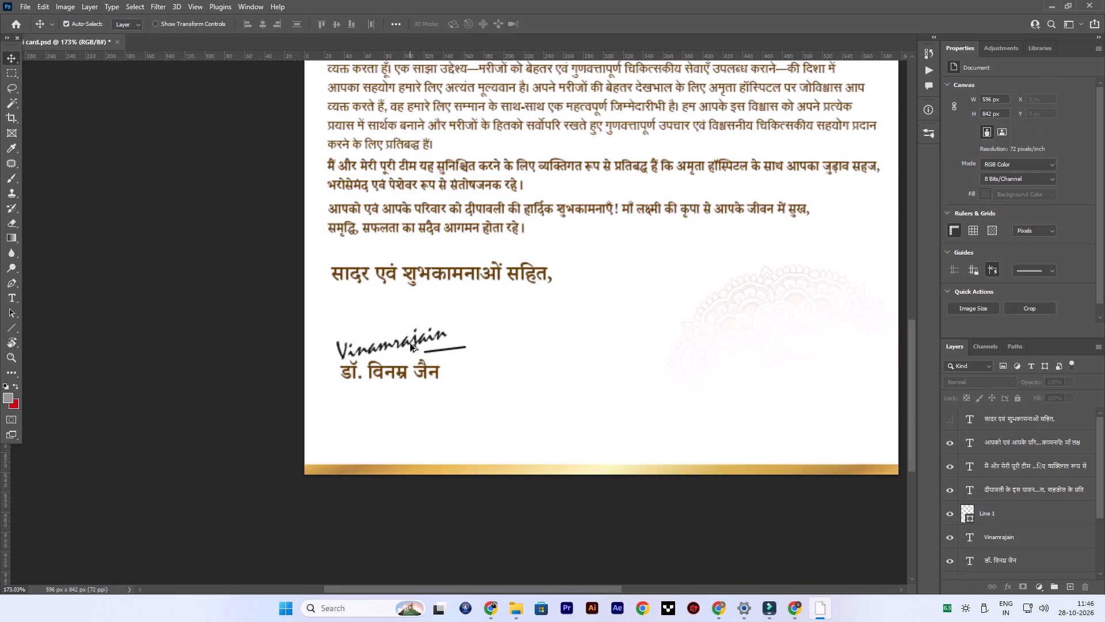
scroll(410, 344, "down", 4, "alt")
left_click(289, 343)
scroll(369, 381, "up", 5)
scroll(417, 382, "down", 1, "alt")
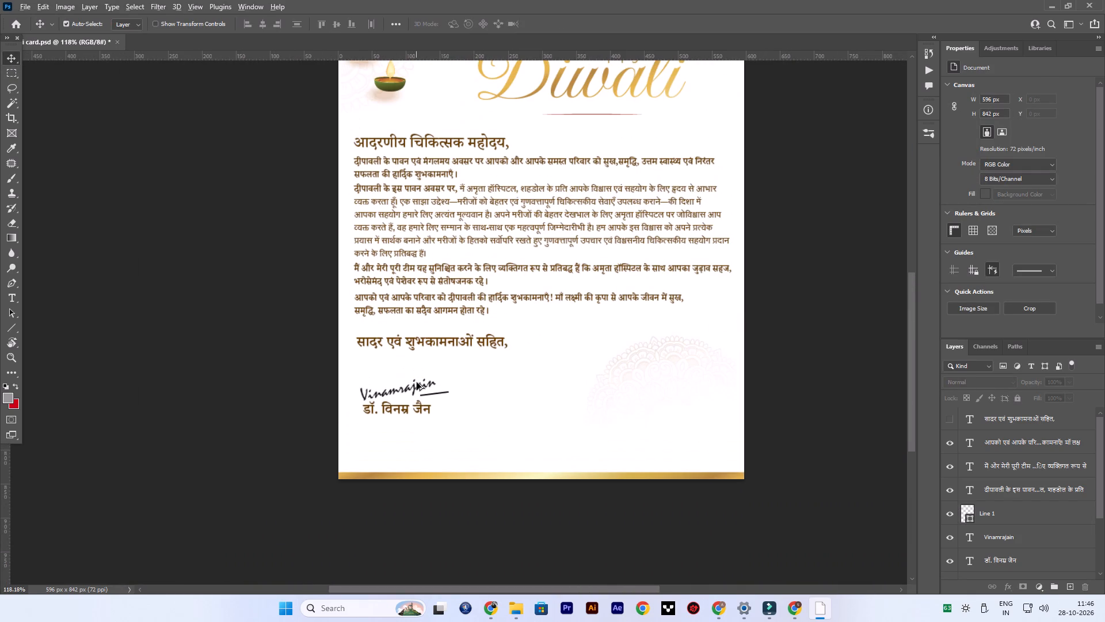
scroll(417, 382, "down", 1, "alt")
scroll(395, 392, "up", 6, "alt")
left_click(453, 393)
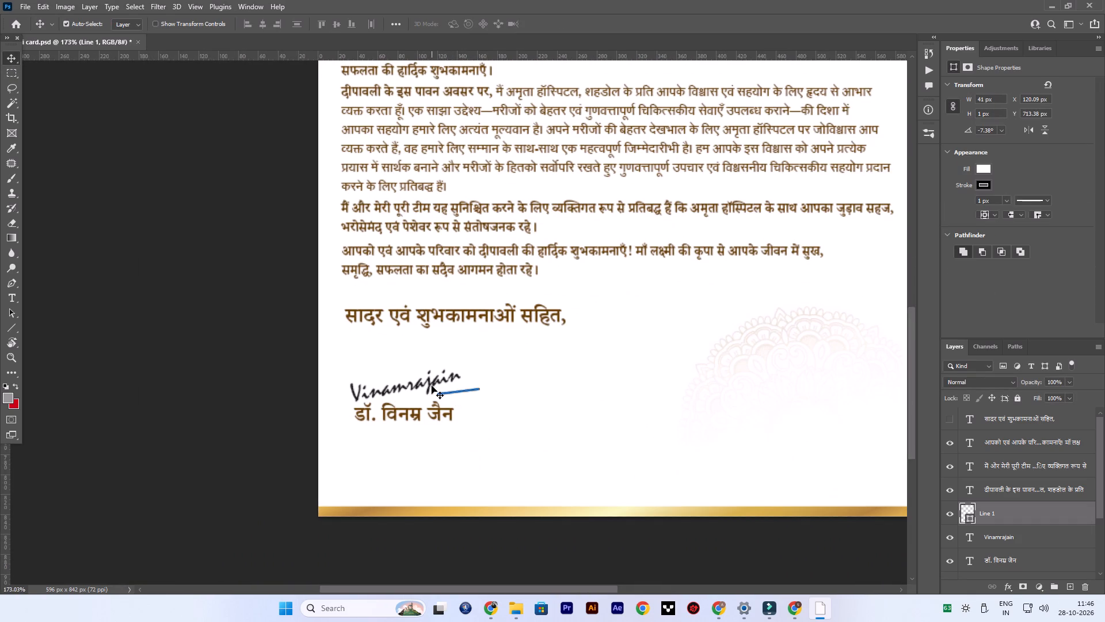
left_click(430, 384, "shift")
left_click_drag(429, 384, 449, 374)
left_click_drag(432, 381, 442, 369)
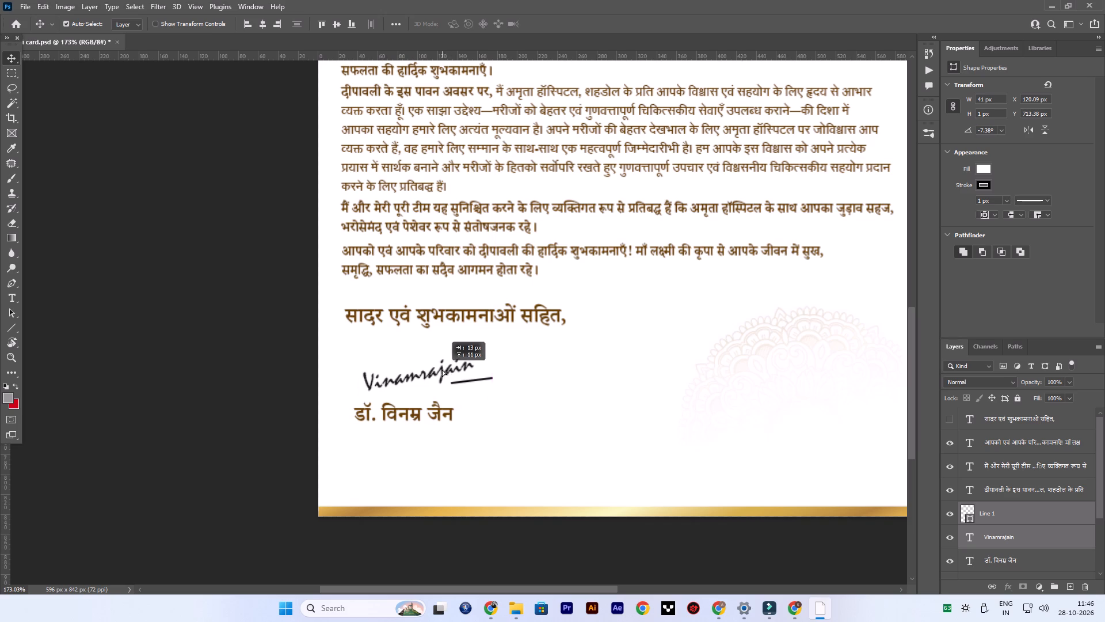
left_click_drag(442, 369, 436, 370)
Examine the card's overall layout and the spacing of the closing line, signature and doctor's name.
scroll(423, 394, "down", 2, "alt")
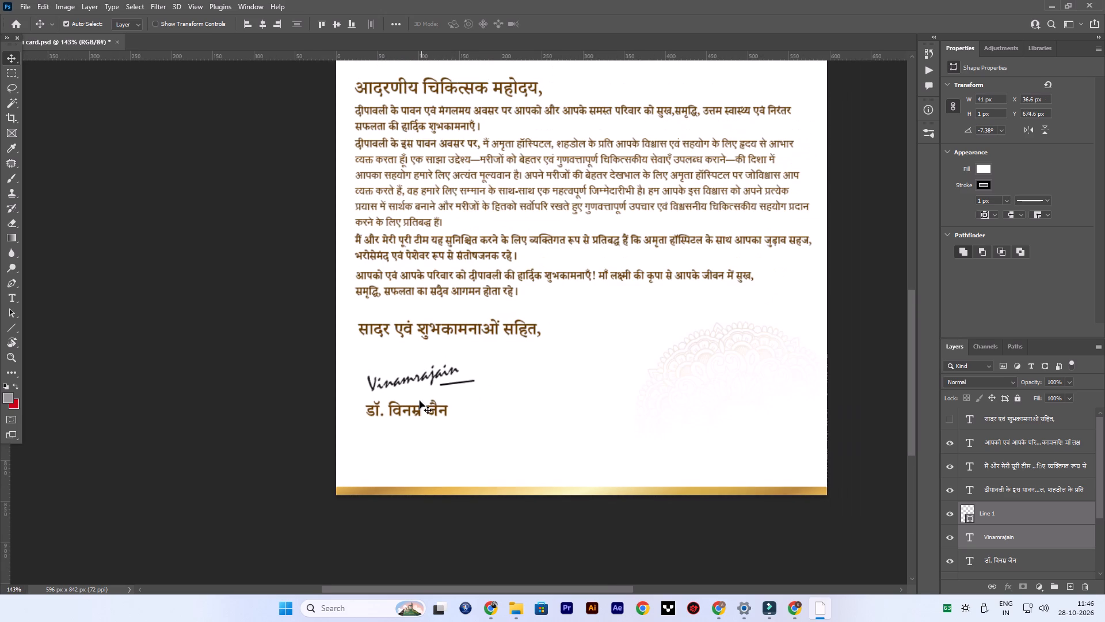
left_click(413, 412)
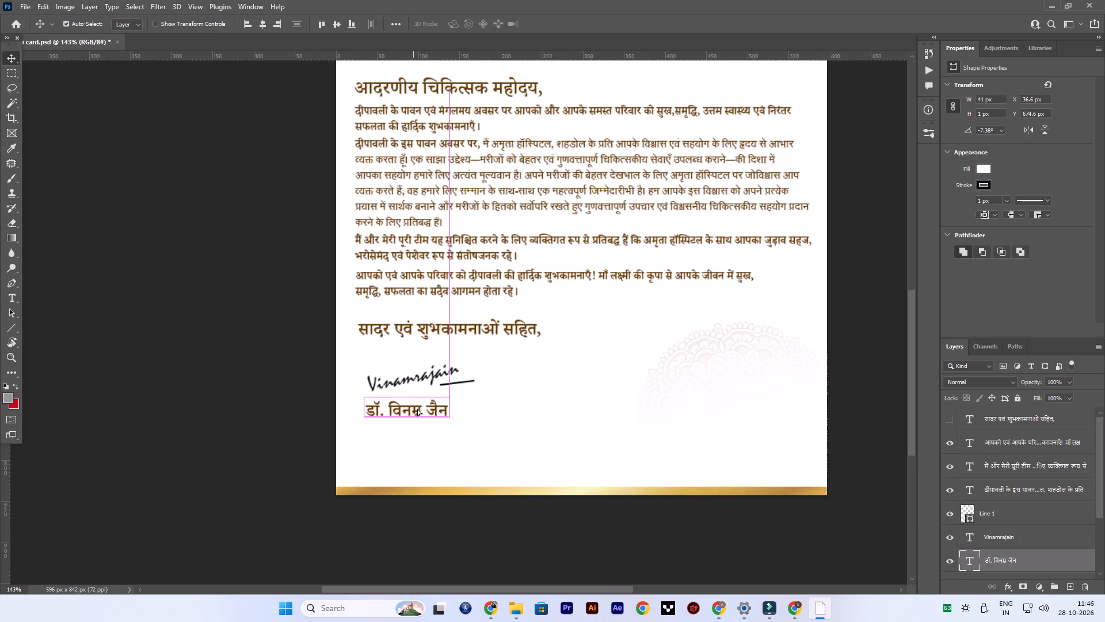
scroll(416, 331, "down", 3, "alt")
scroll(485, 354, "up", 4)
scroll(497, 350, "down", 1, "alt")
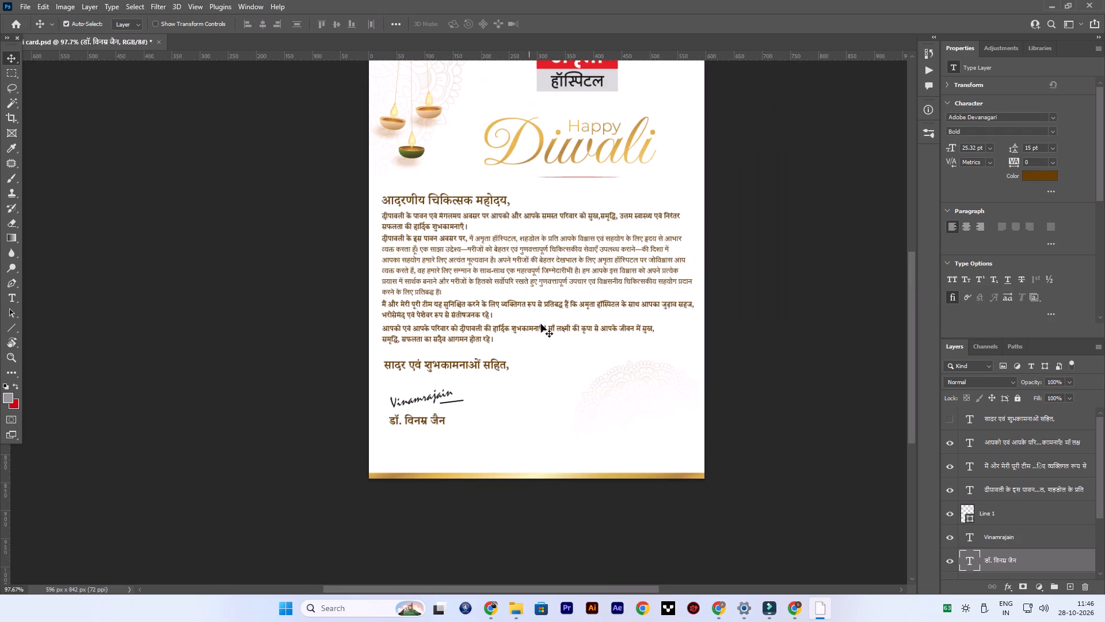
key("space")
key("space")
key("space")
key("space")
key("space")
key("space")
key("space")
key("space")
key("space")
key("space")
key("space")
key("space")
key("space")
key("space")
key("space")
left_click_drag(540, 320, 486, 342)
scroll(485, 351, "up", 2)
scroll(482, 351, "down", 1)
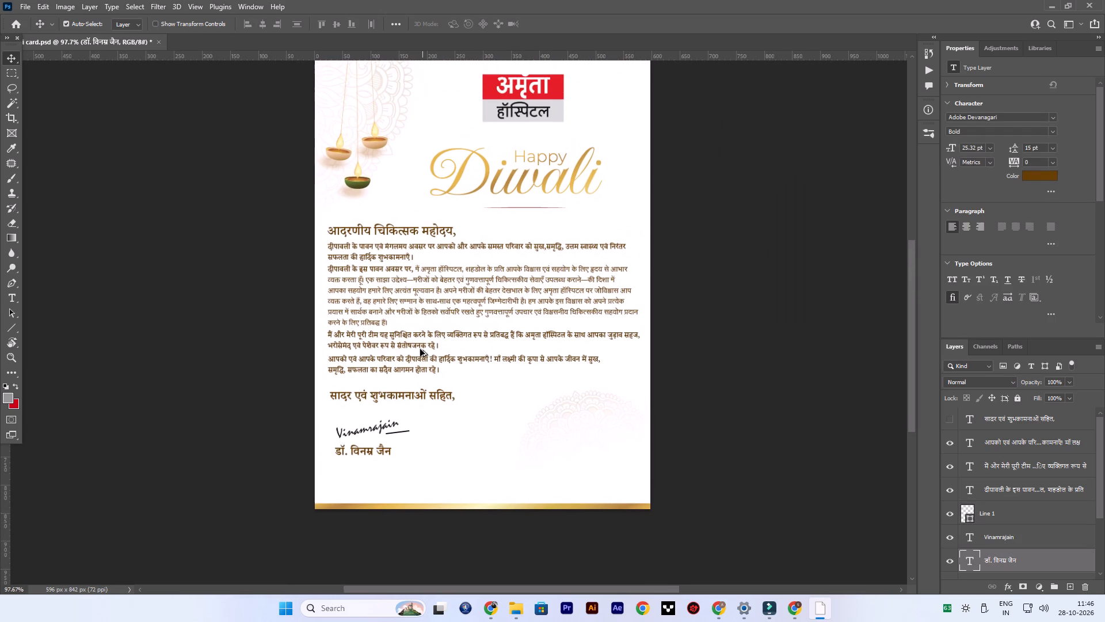
scroll(420, 349, "up", 4, "alt")
scroll(420, 349, "down", 2, "alt")
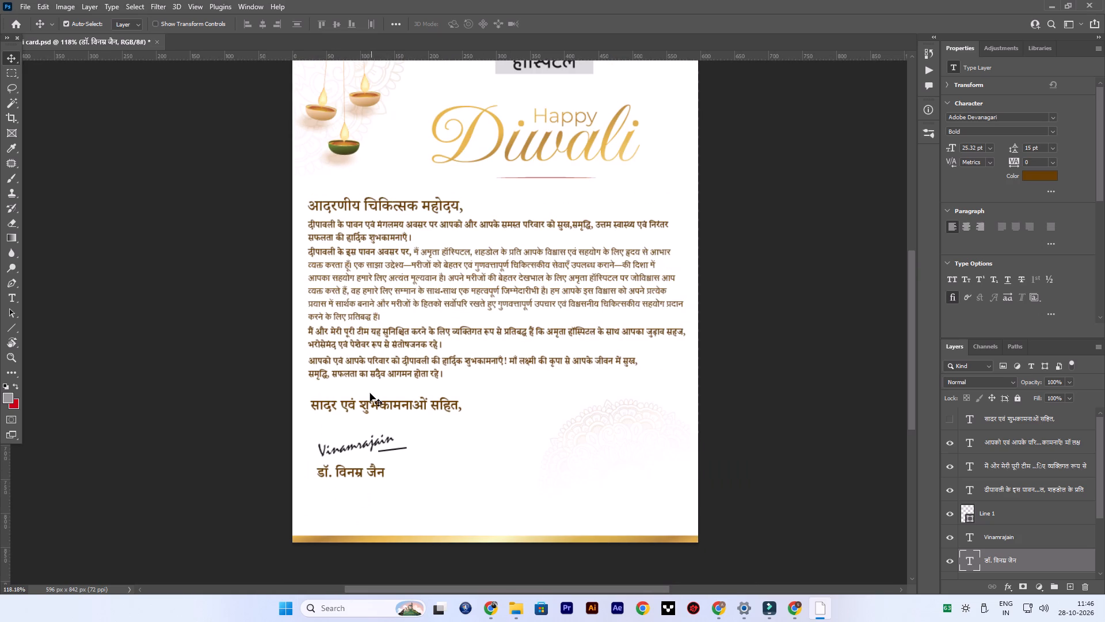
scroll(370, 392, "up", 2)
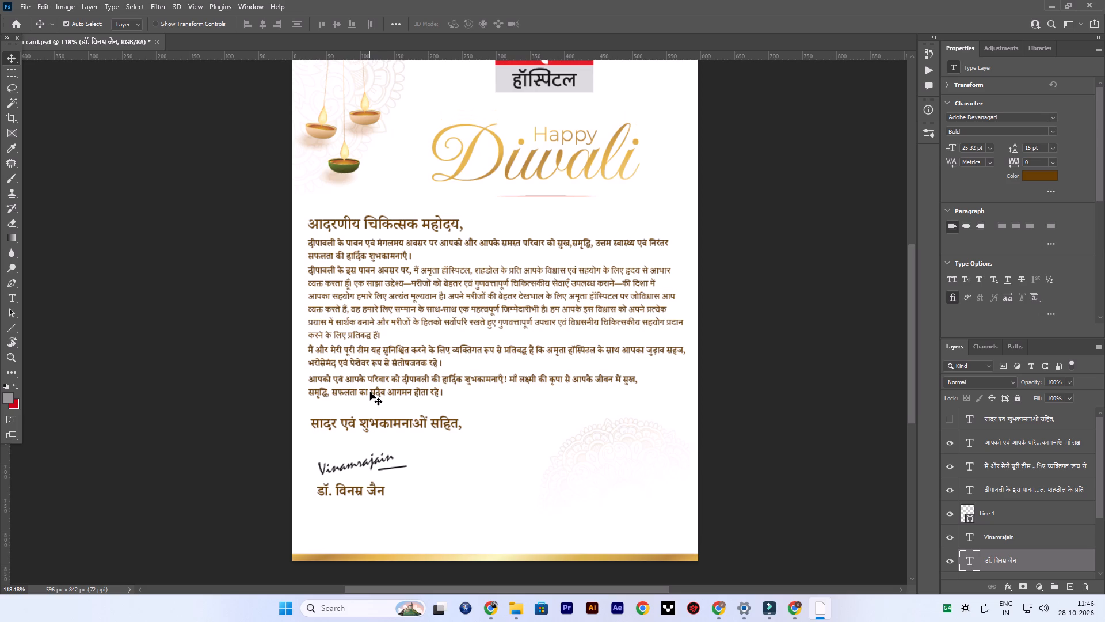
Save the Diwali card document.
key("ctrl+s")
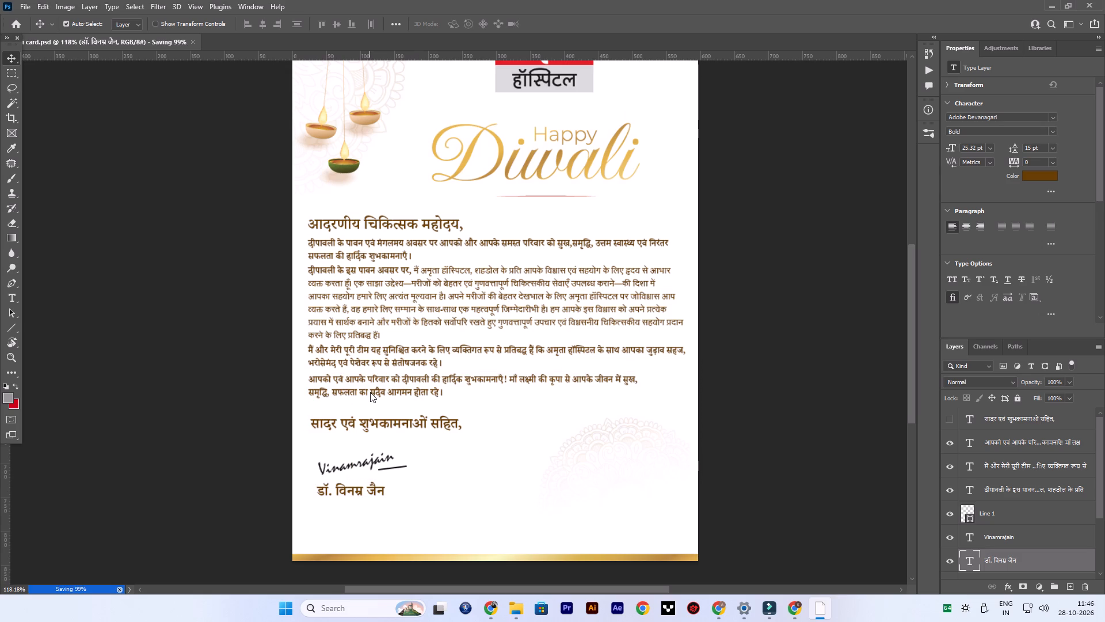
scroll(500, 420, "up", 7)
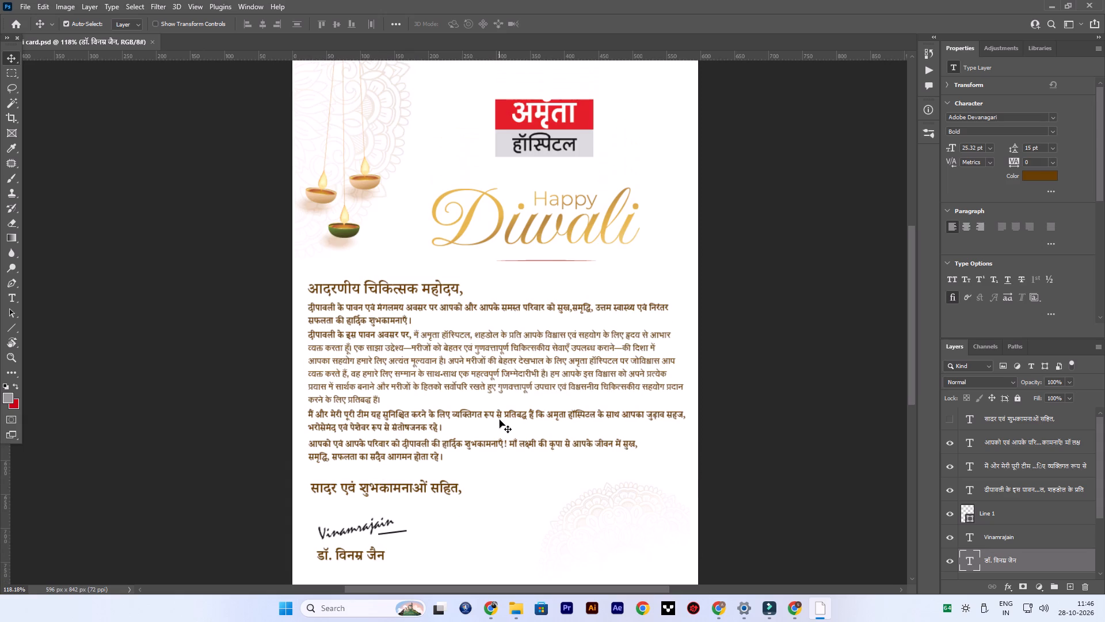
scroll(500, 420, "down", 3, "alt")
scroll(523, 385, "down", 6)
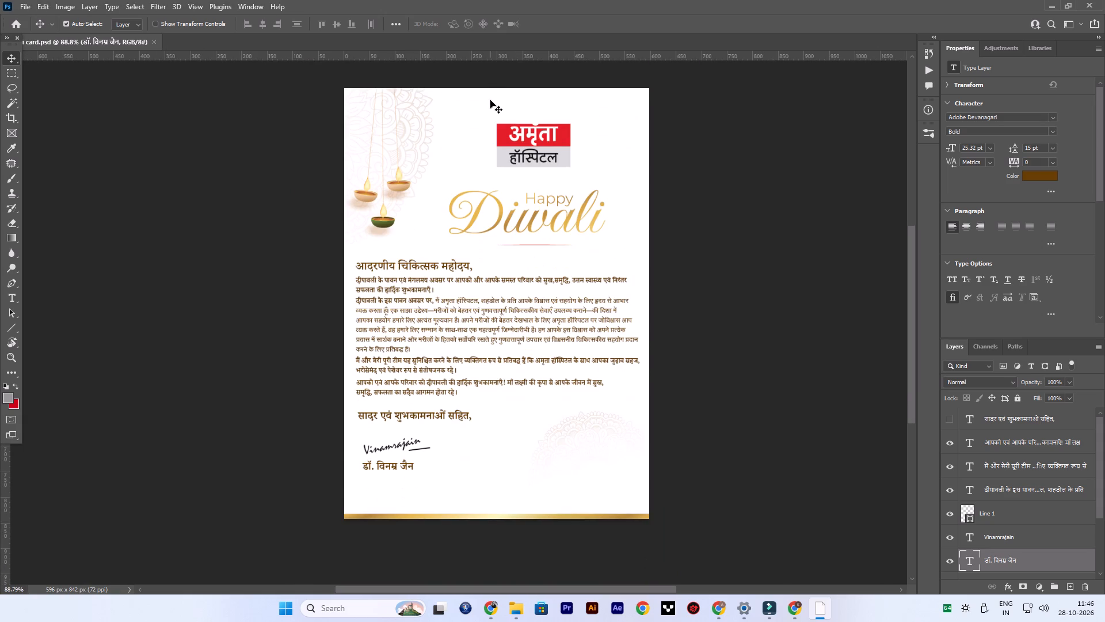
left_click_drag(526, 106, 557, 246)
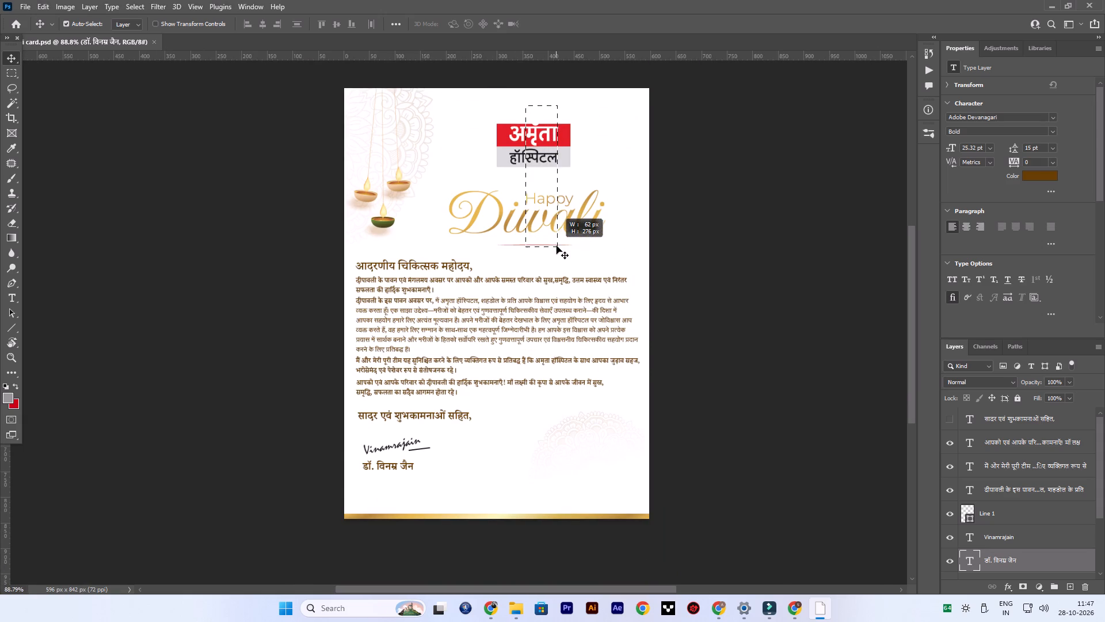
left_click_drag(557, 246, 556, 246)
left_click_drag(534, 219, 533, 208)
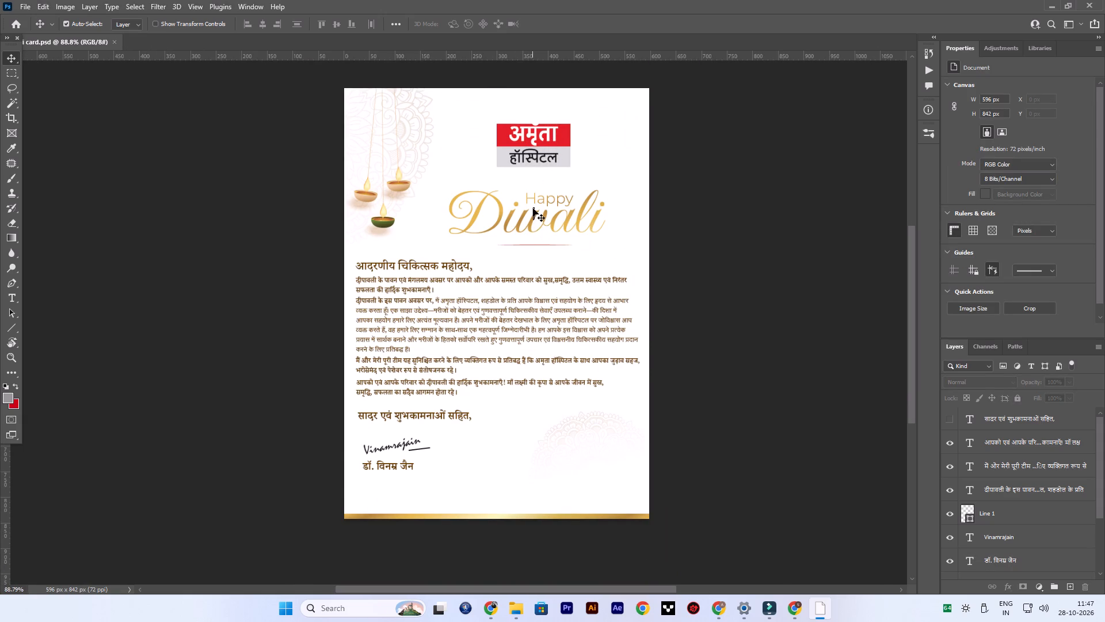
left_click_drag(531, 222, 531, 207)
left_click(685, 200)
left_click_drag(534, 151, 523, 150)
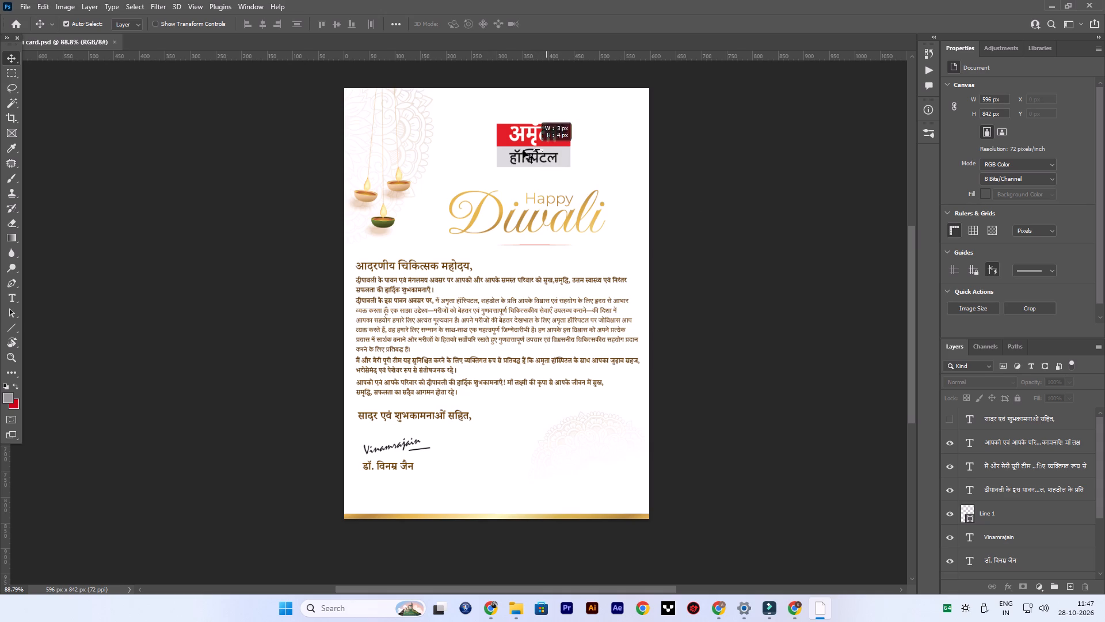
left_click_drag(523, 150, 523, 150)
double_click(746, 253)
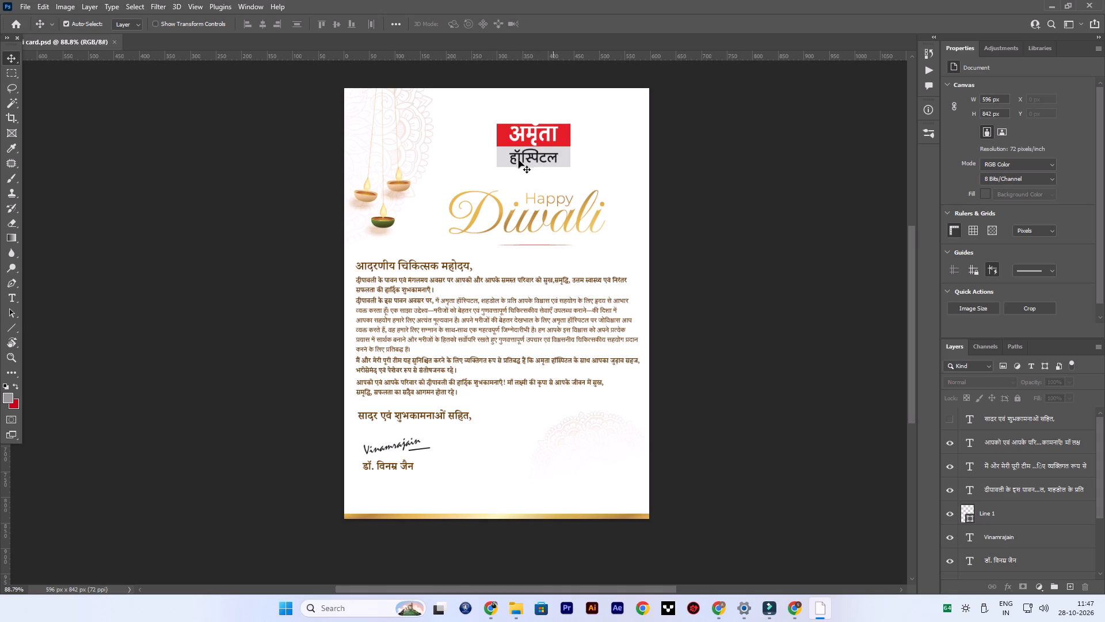
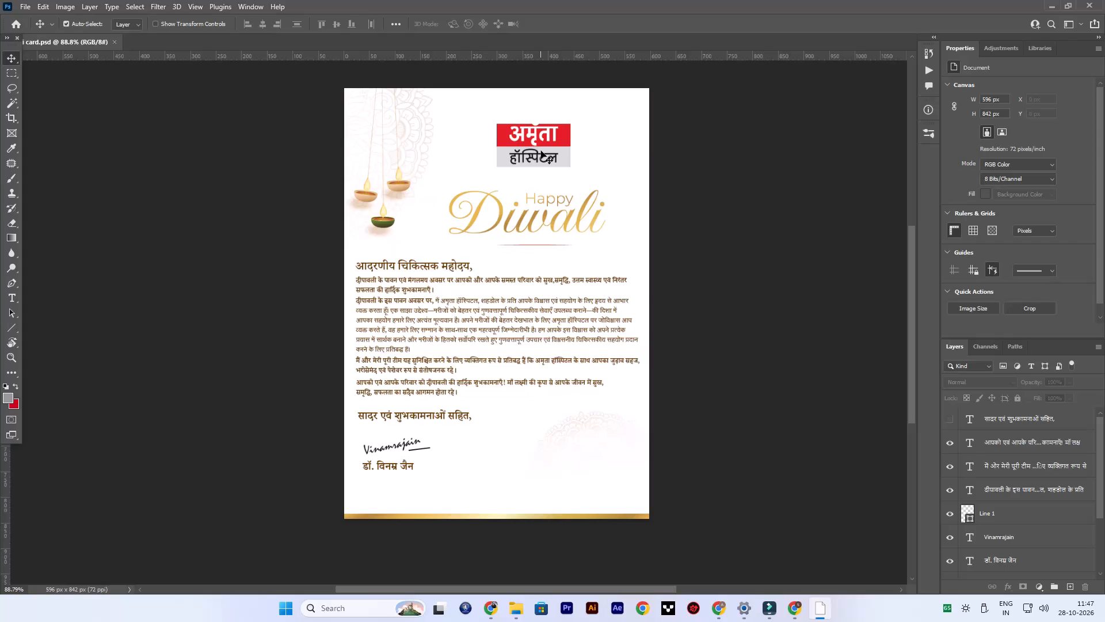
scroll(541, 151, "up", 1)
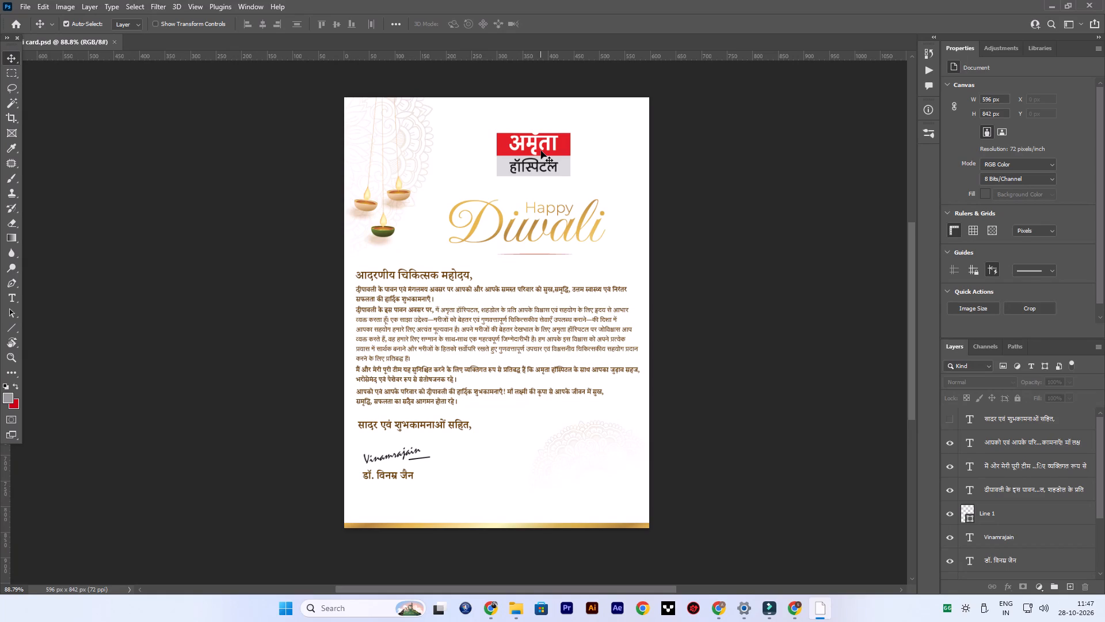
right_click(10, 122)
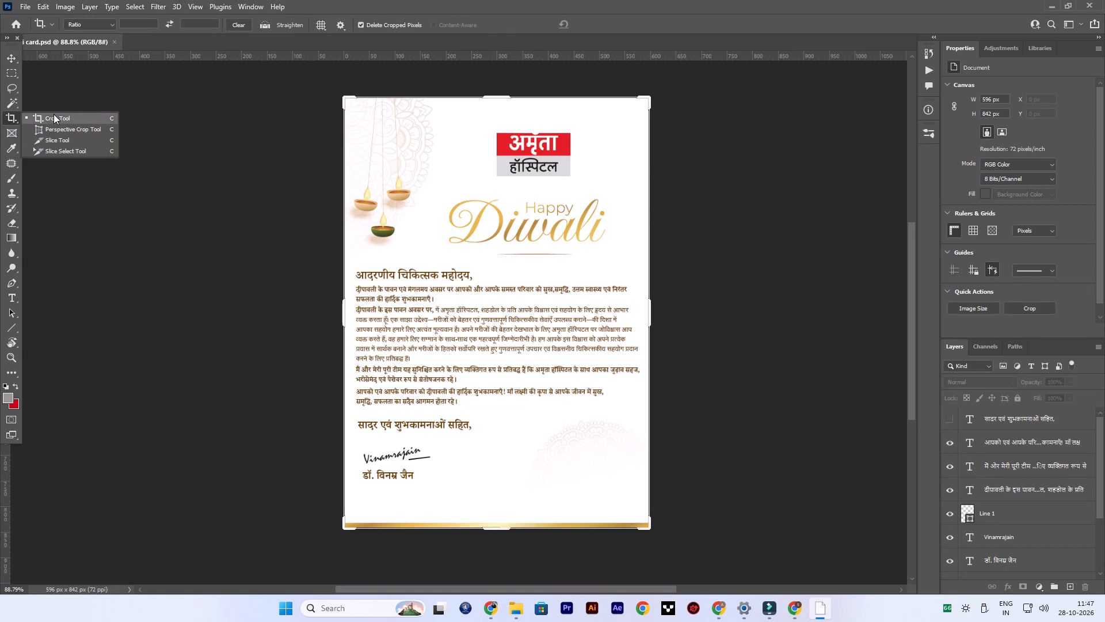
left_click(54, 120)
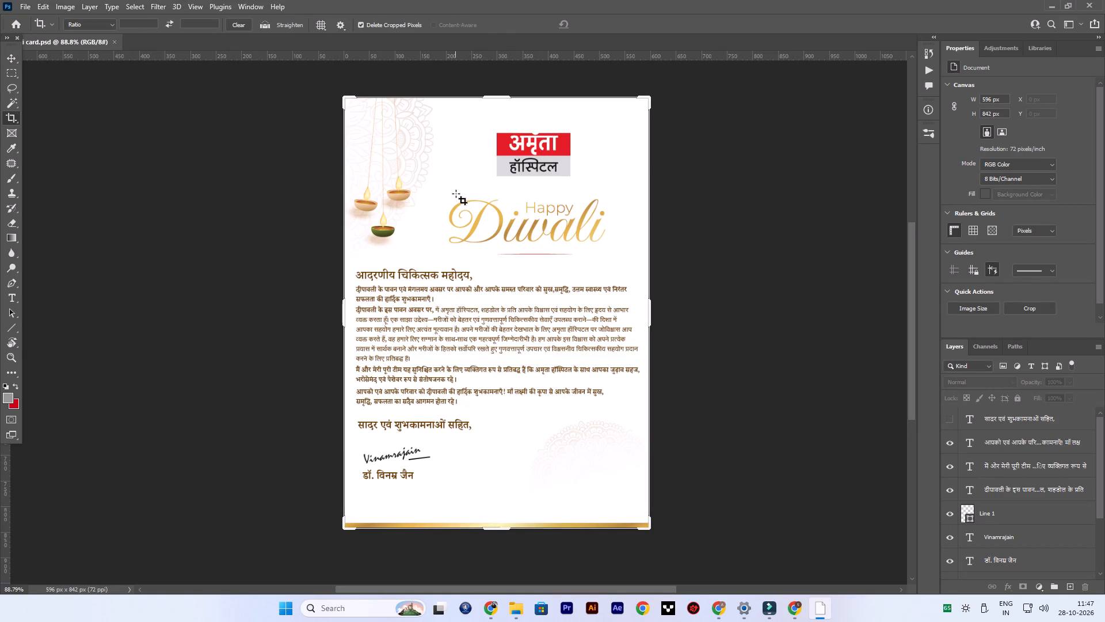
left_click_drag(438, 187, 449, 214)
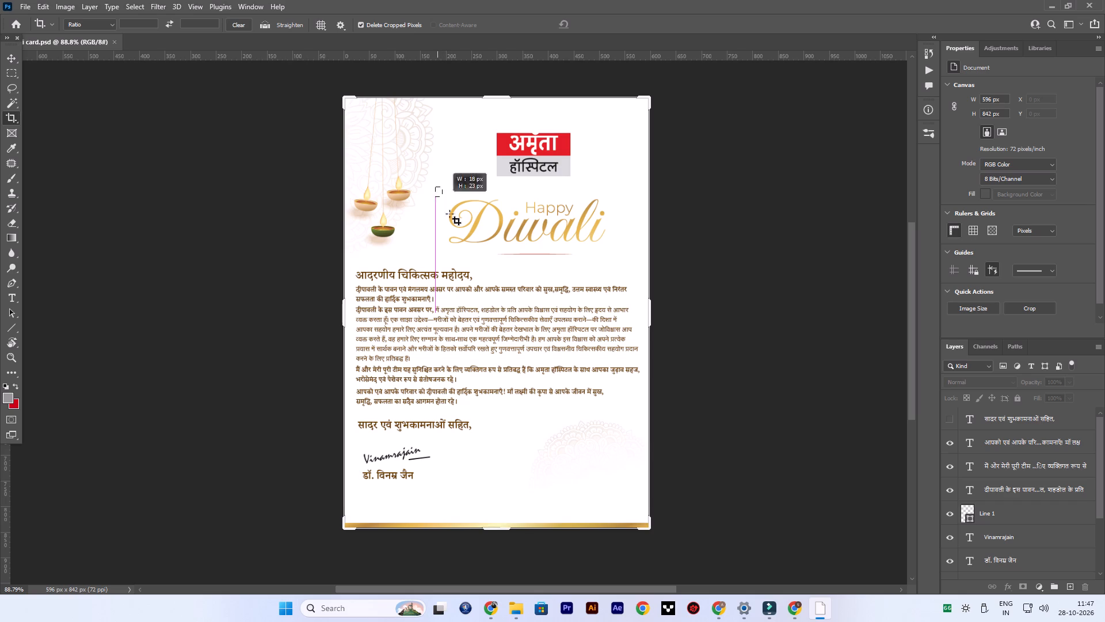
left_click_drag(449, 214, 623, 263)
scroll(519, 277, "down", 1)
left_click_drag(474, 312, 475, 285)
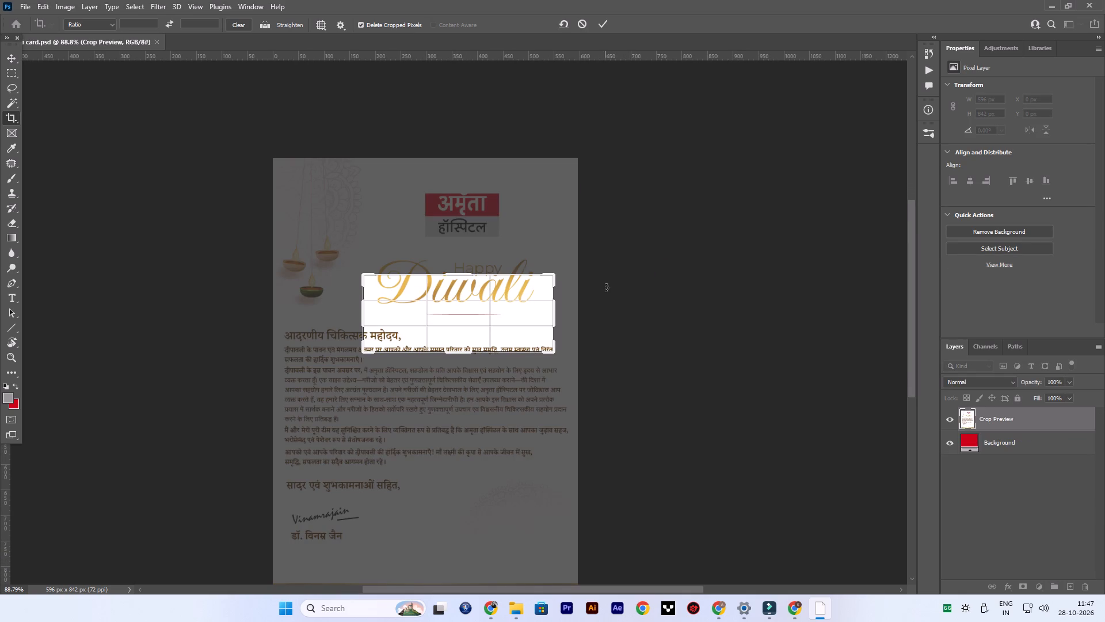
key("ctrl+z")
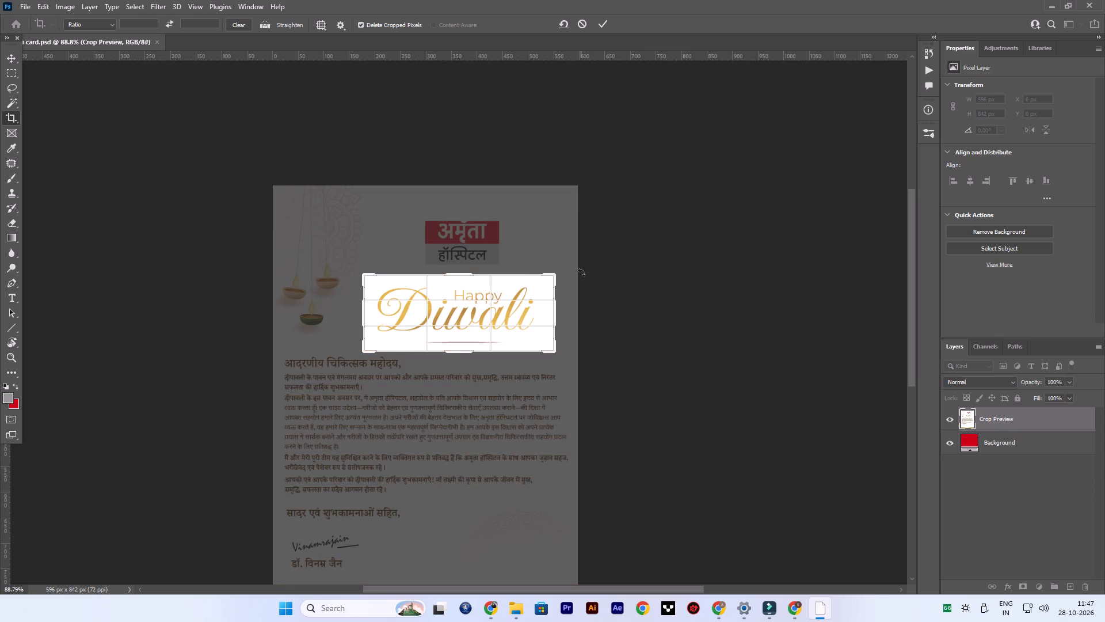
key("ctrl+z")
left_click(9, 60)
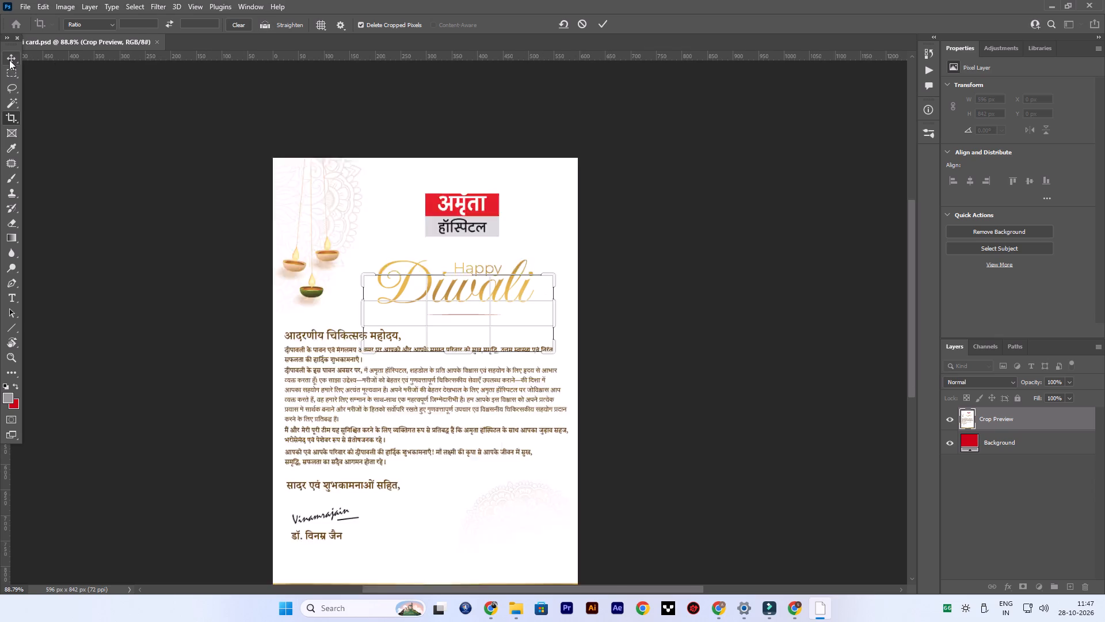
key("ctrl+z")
Examine the whole Diwali card, from the hospital logo and greeting to the body text, signature and doctor's name.
scroll(432, 109, "down", 6)
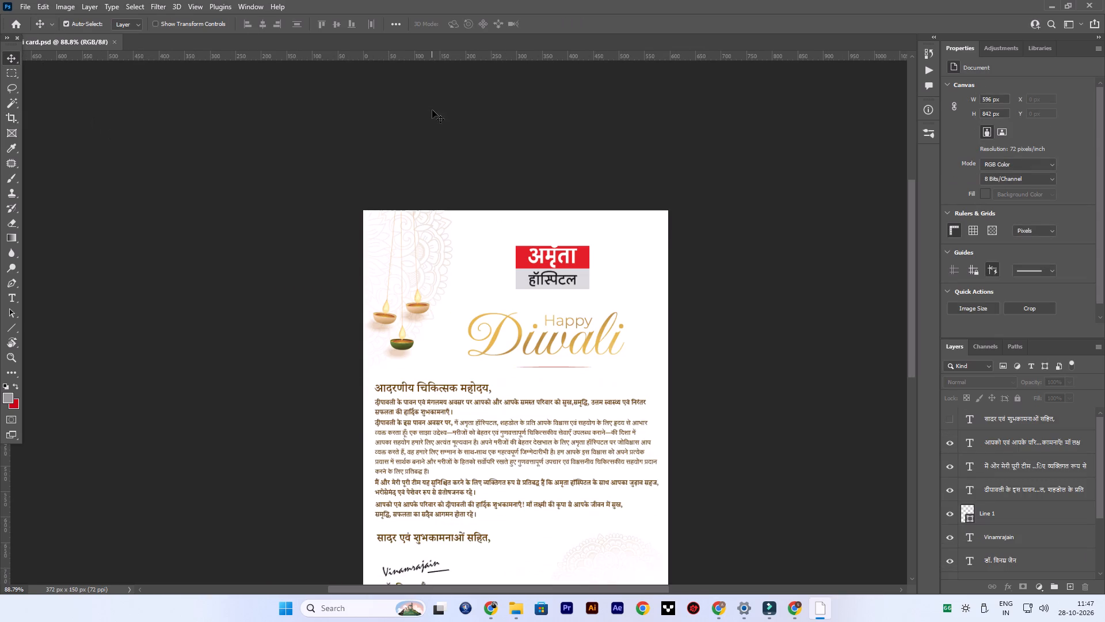
scroll(432, 110, "down", 9)
scroll(513, 198, "down", 5, "alt")
scroll(588, 262, "up", 5, "alt")
scroll(587, 261, "down", 2, "alt")
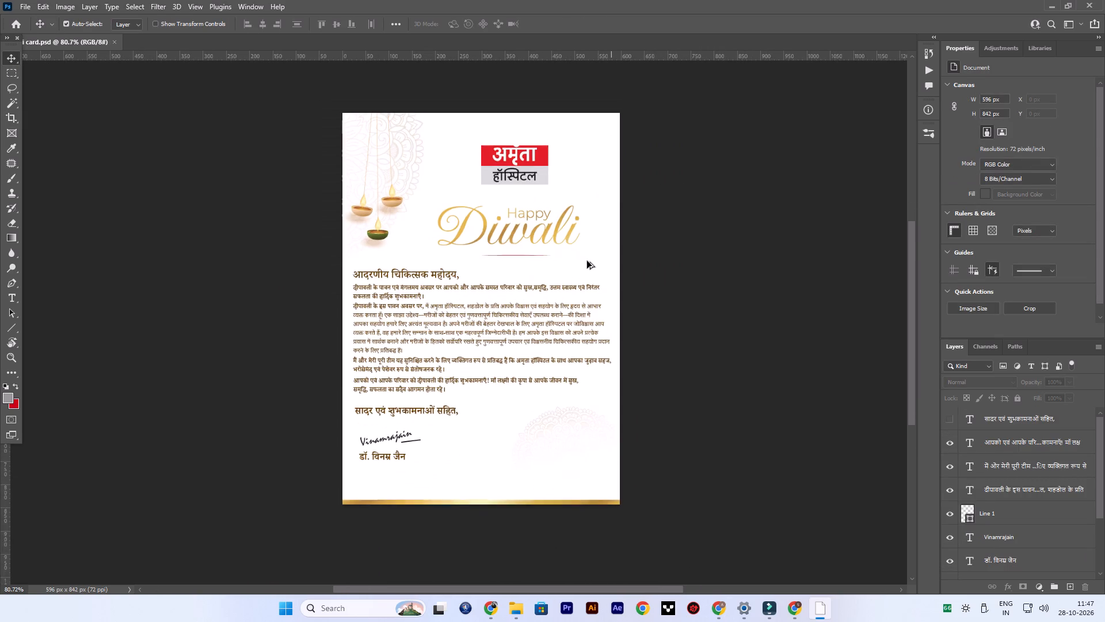
scroll(582, 256, "up", 1)
scroll(548, 233, "down", 2)
scroll(511, 165, "up", 5, "alt")
scroll(511, 165, "down", 3, "alt")
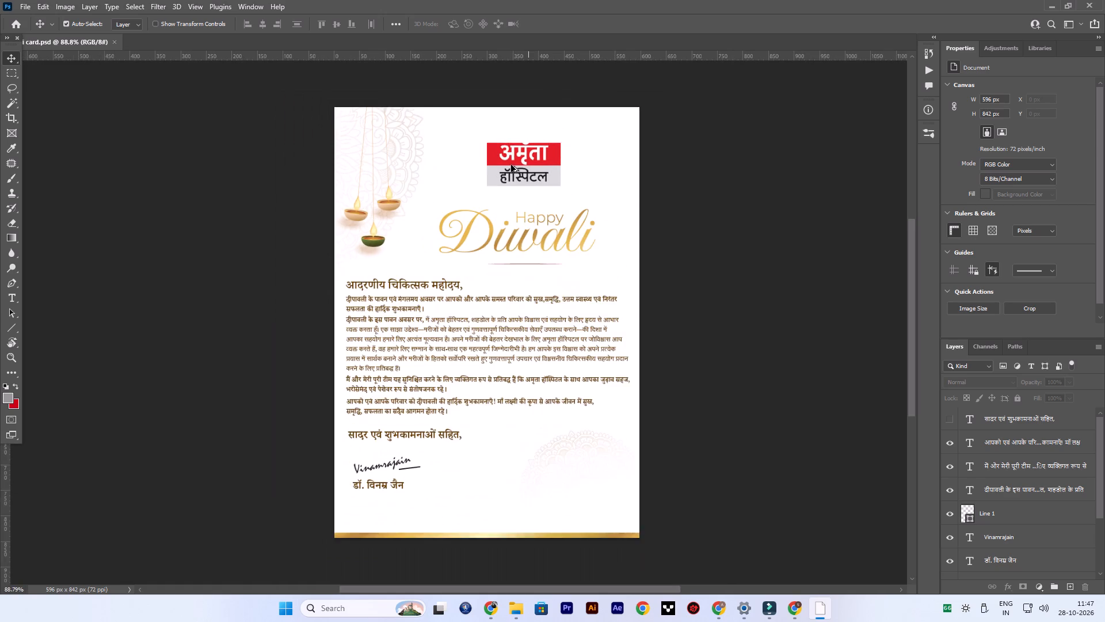
scroll(511, 165, "down", 1, "alt")
key("space")
key("space")
key("space")
key("space")
left_click_drag(498, 223, 490, 219)
scroll(490, 219, "down", 2)
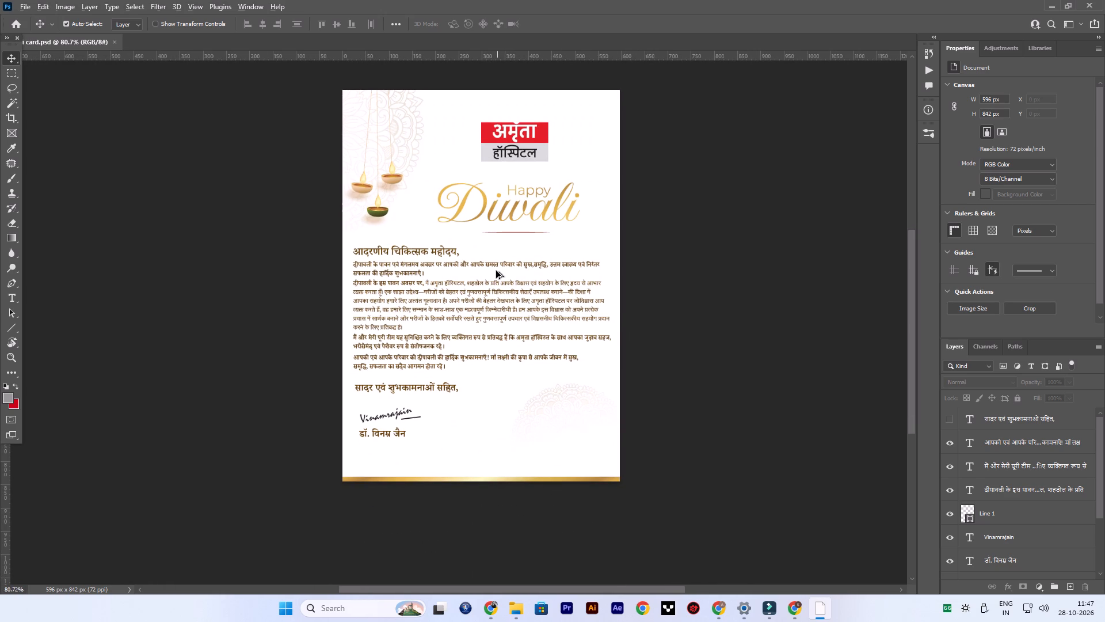
scroll(495, 271, "up", 6, "alt")
scroll(495, 271, "down", 3, "alt")
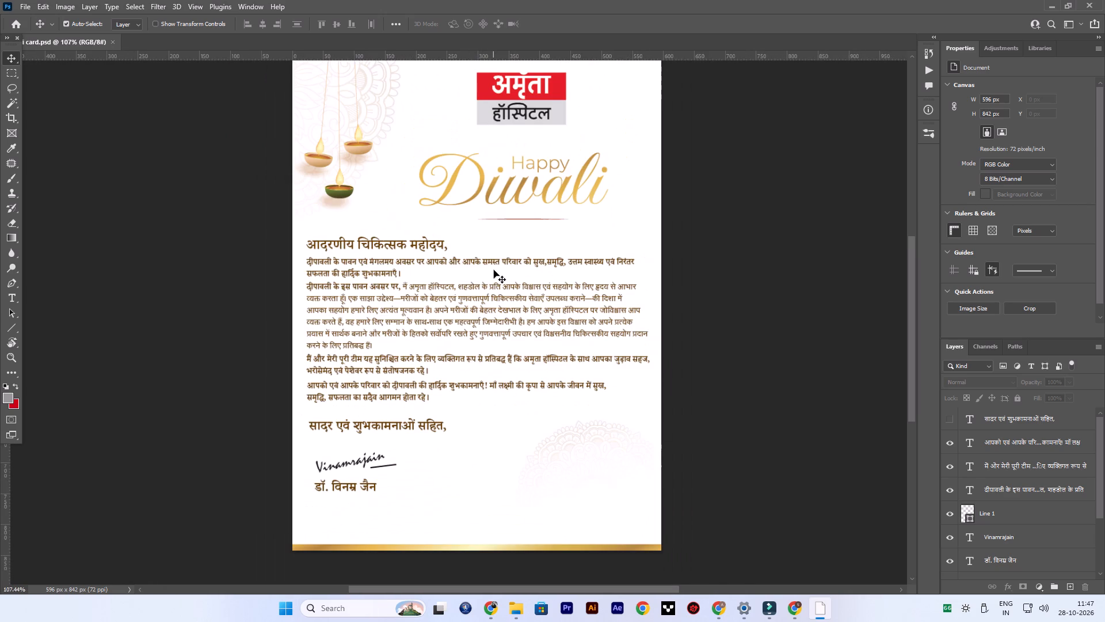
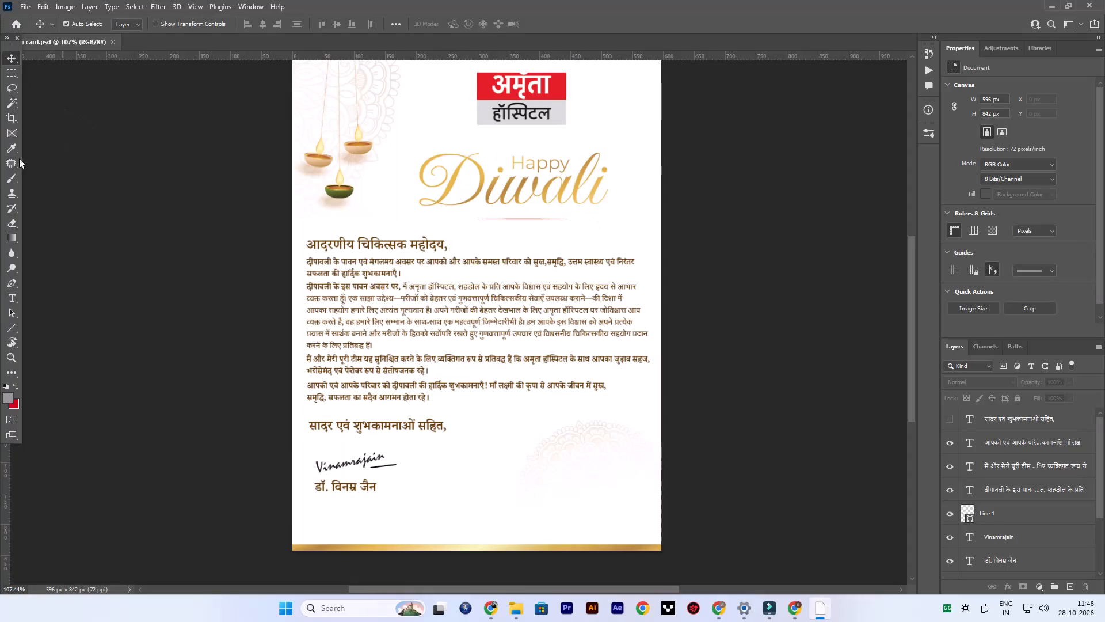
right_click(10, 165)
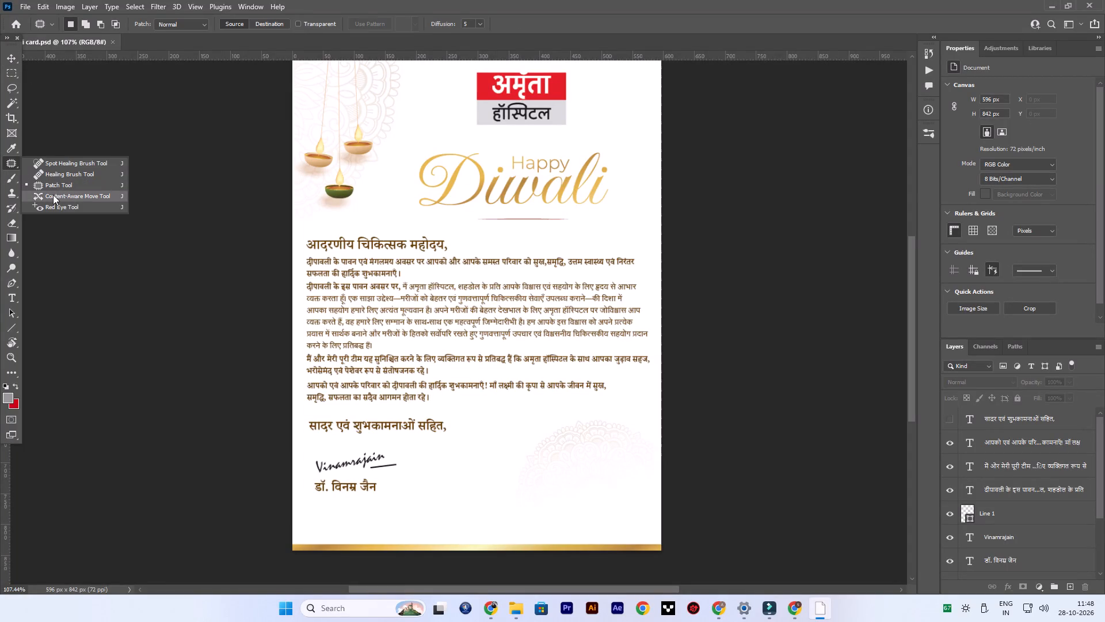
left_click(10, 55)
Examine the card's full layout and the closing block with its signature and doctor's name at different magnifications.
scroll(270, 278, "down", 2)
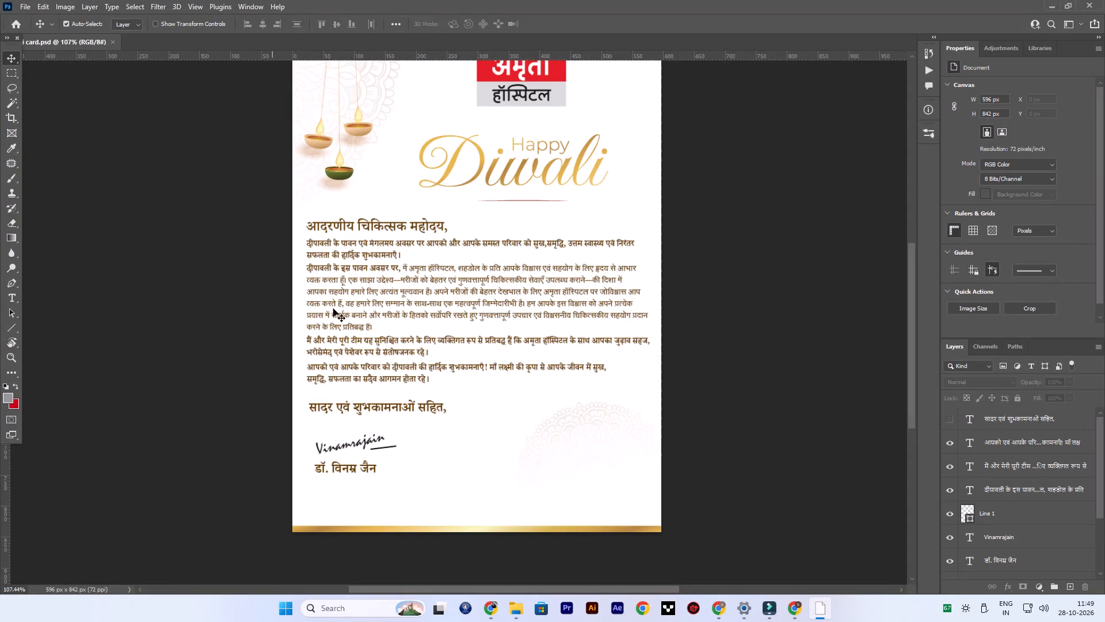
scroll(481, 347, "up", 5)
scroll(481, 346, "down", 1, "alt")
scroll(457, 350, "up", 1, "alt")
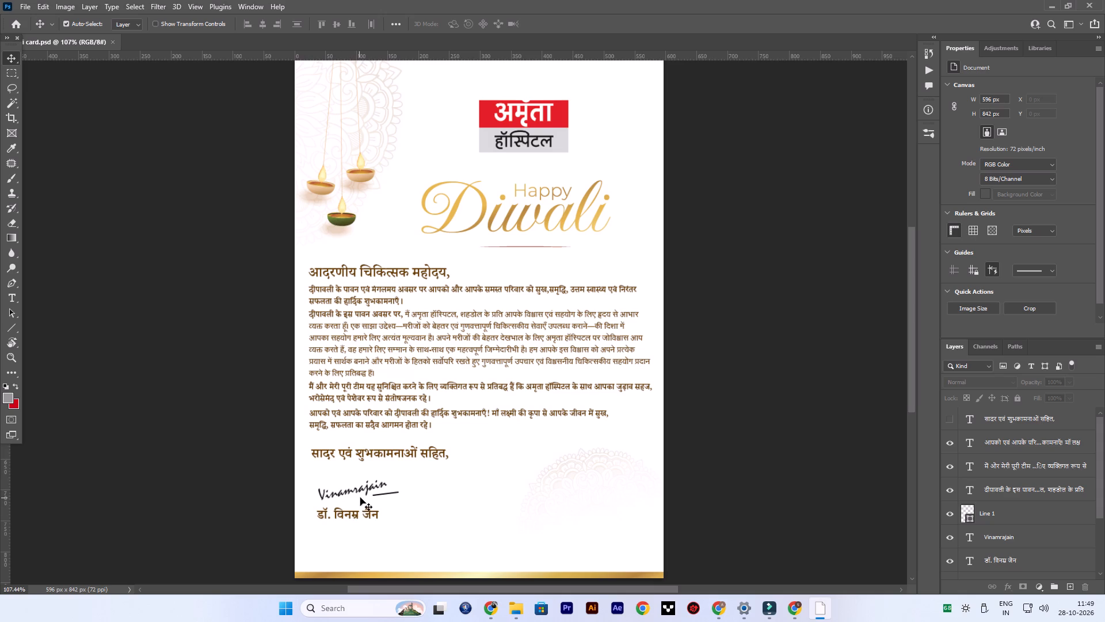
scroll(382, 494, "up", 1)
scroll(369, 471, "down", 2, "alt")
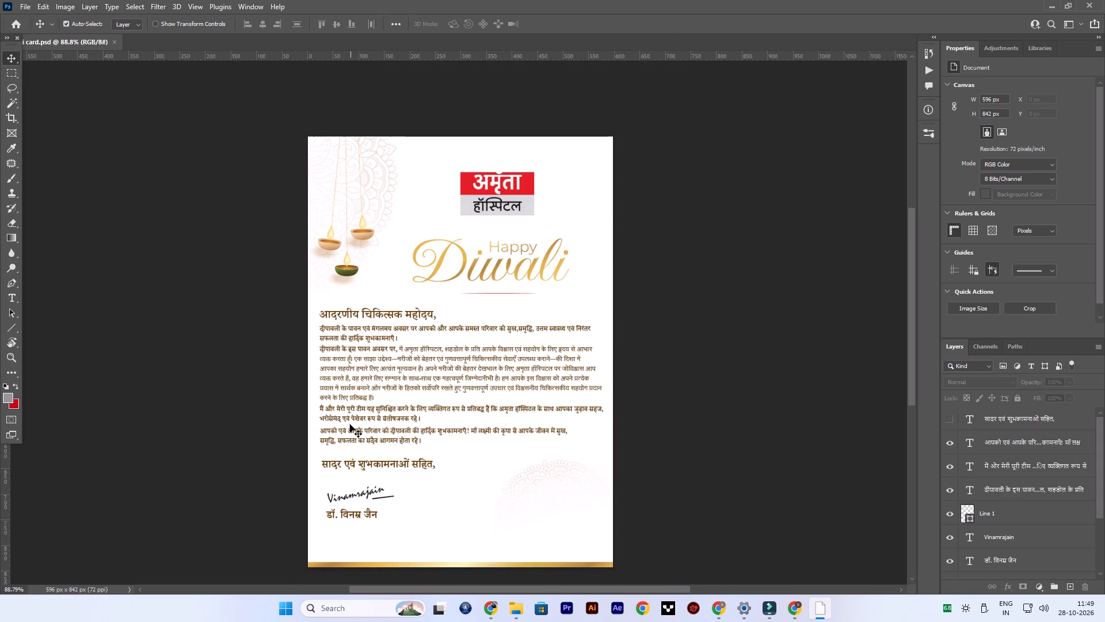
scroll(388, 451, "up", 9, "alt")
scroll(398, 437, "down", 11)
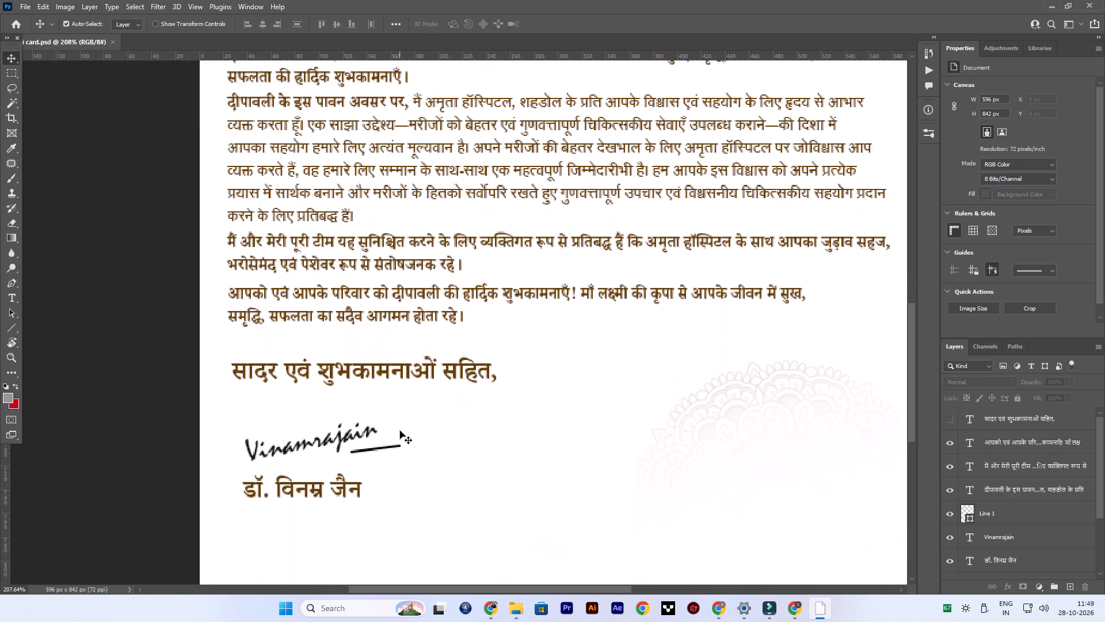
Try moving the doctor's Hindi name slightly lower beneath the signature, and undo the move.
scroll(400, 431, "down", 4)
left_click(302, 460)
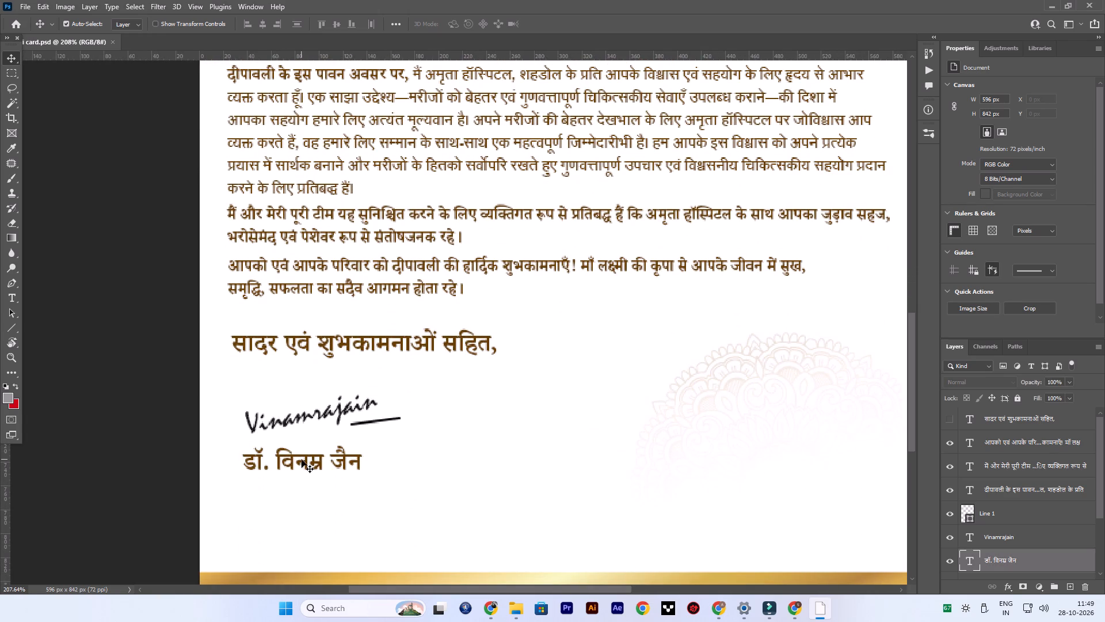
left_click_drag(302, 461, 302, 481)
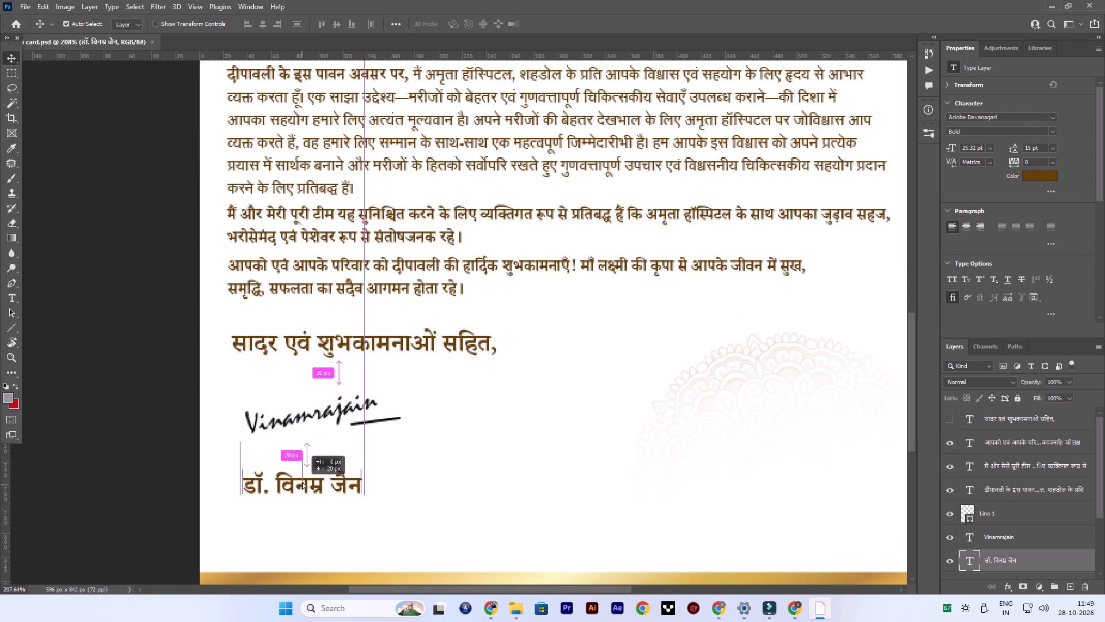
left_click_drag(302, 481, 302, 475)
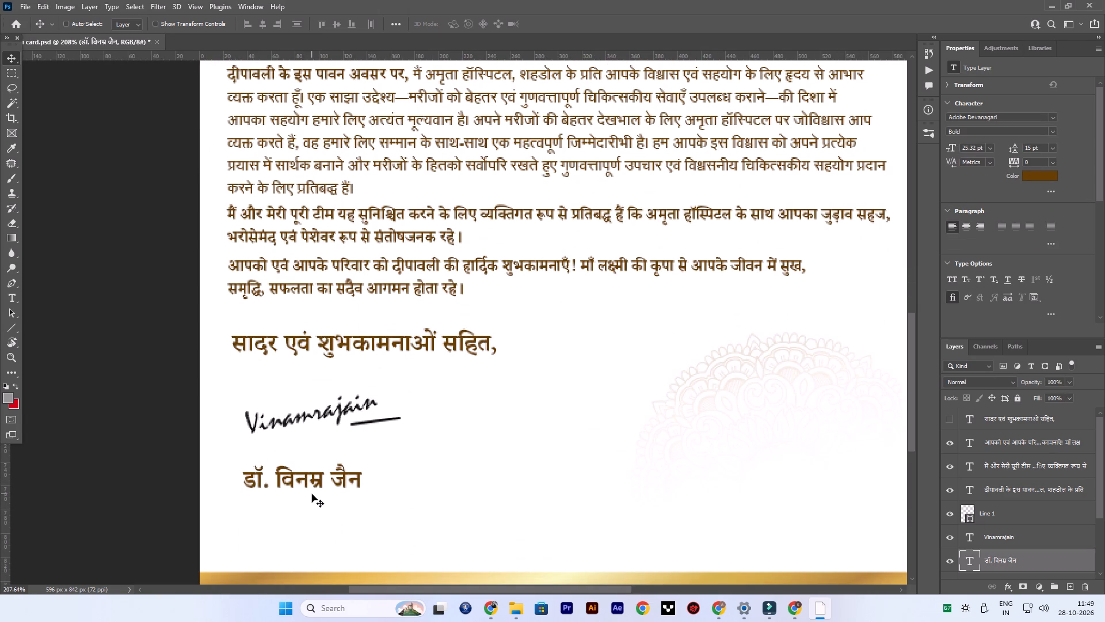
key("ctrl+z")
Insert a space between the first name and surname in the handwritten-style signature text.
double_click(336, 408)
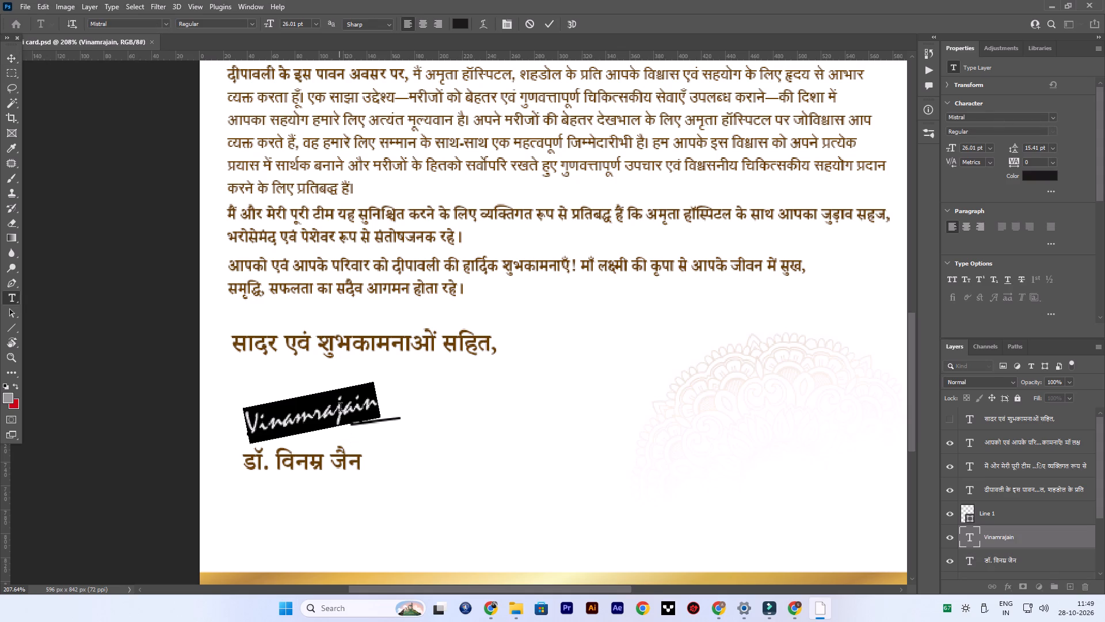
left_click(334, 410)
key("space")
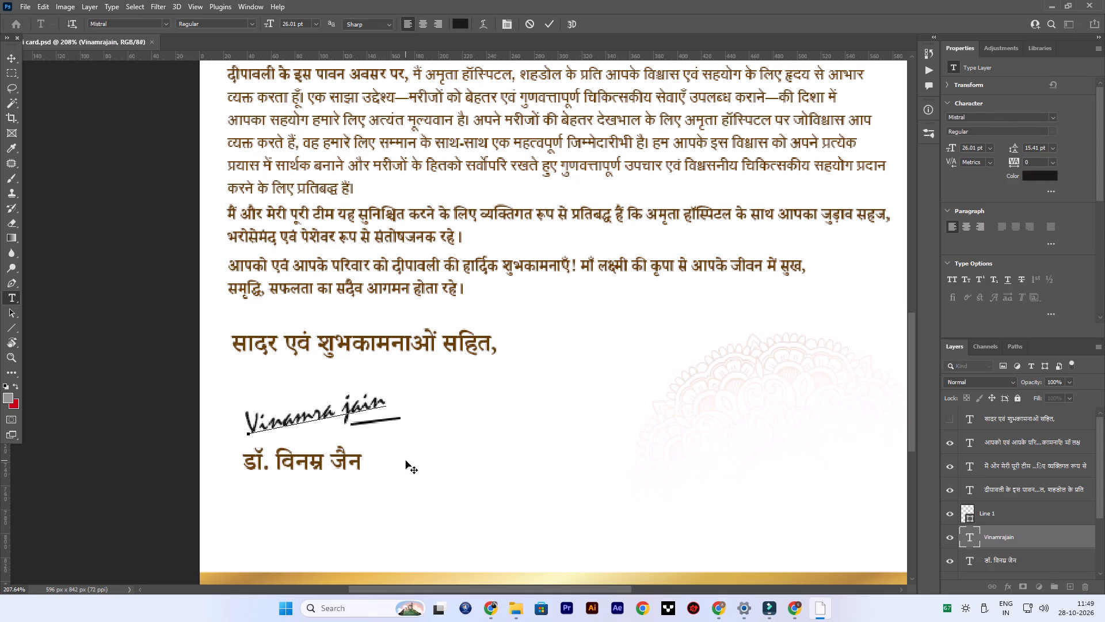
left_click(10, 63)
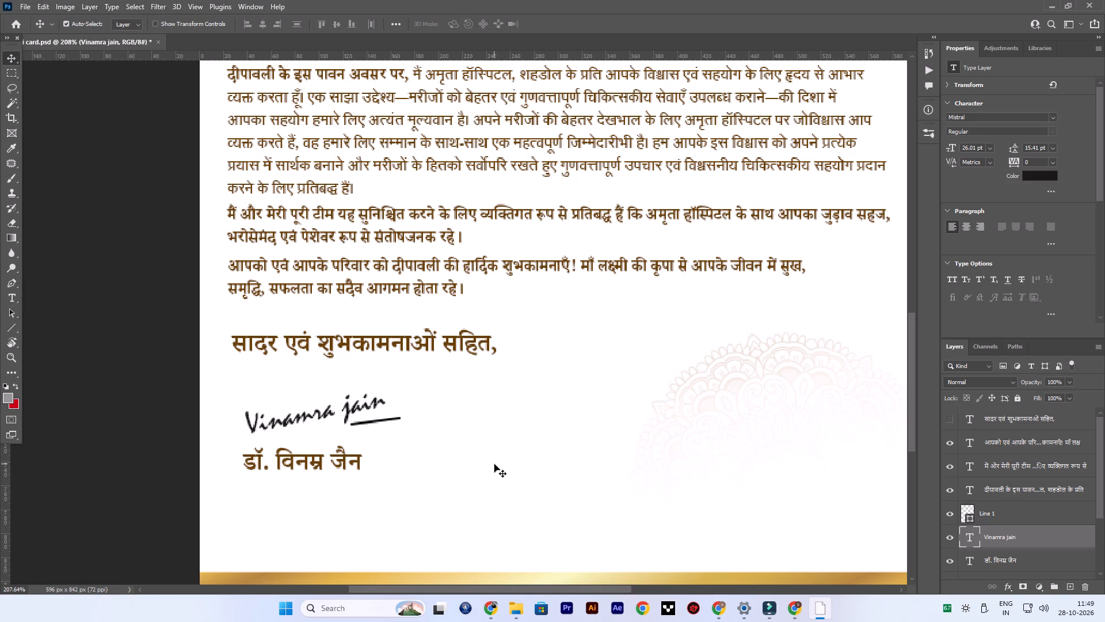
Hide the Line 1 layer that underlines the signature.
left_click(372, 423)
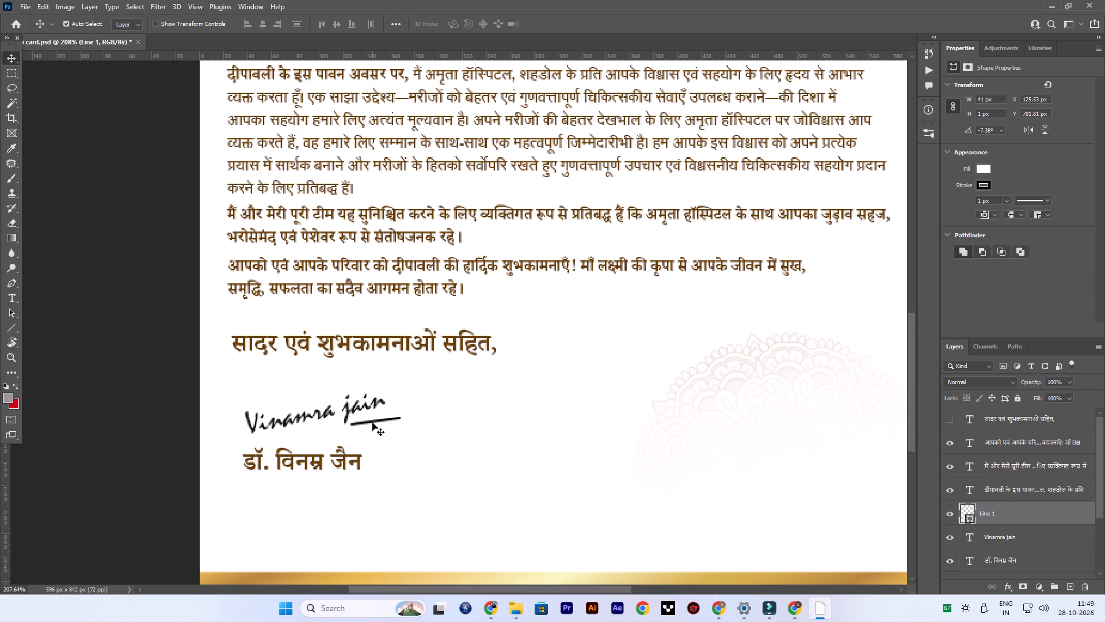
left_click(953, 517)
Examine the card from the logo and greeting to the body text, closing line and edited signature.
scroll(662, 517, "up", 4)
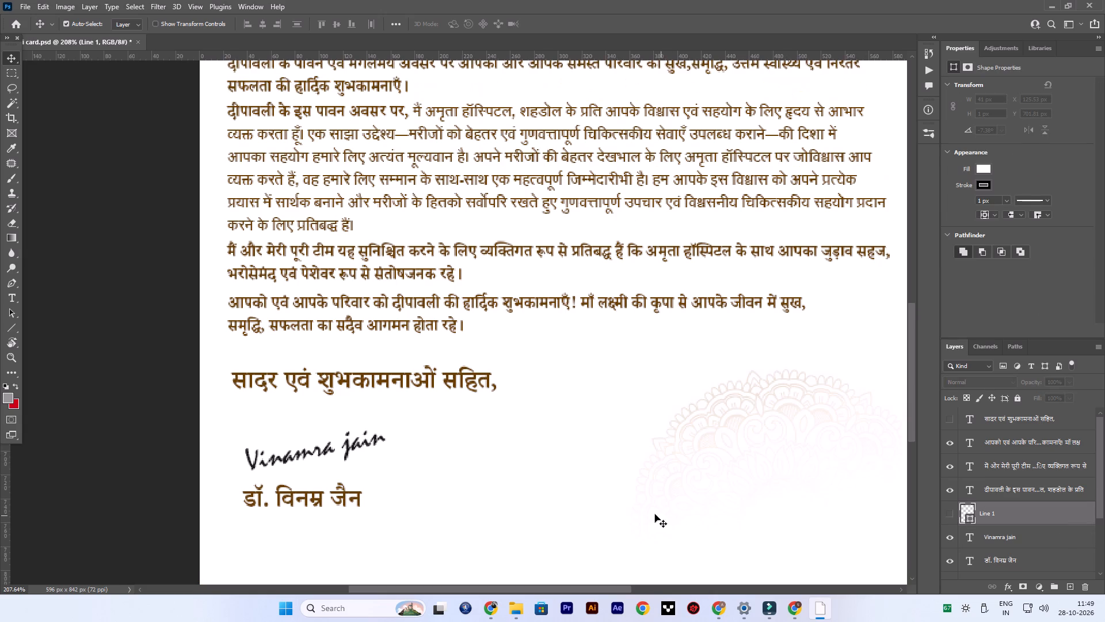
scroll(352, 409, "down", 4, "alt")
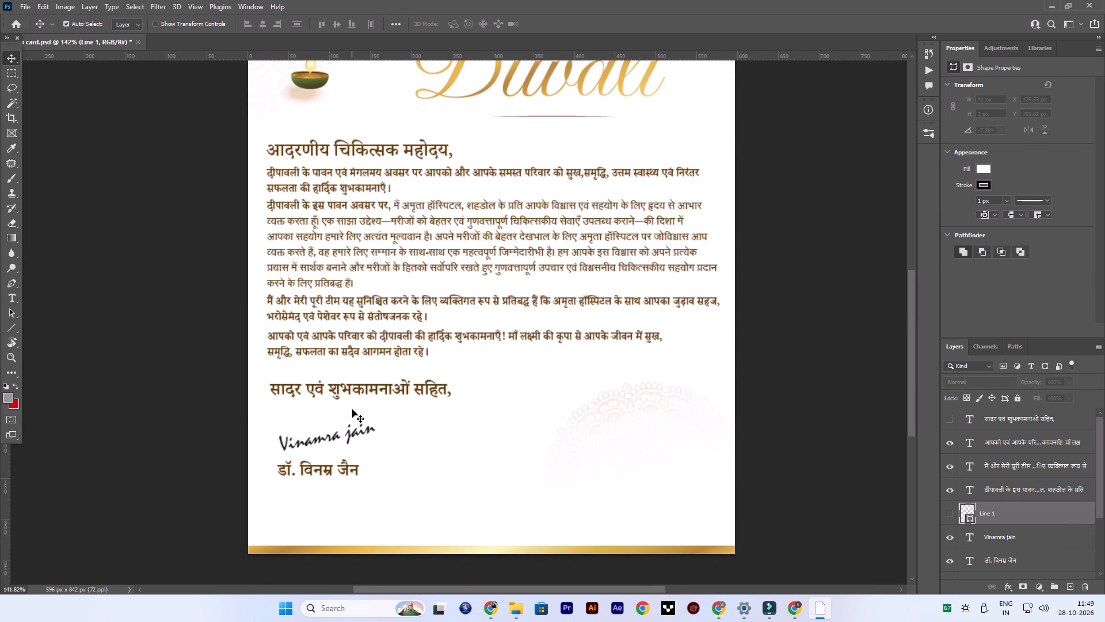
scroll(372, 438, "up", 5)
scroll(432, 410, "up", 4)
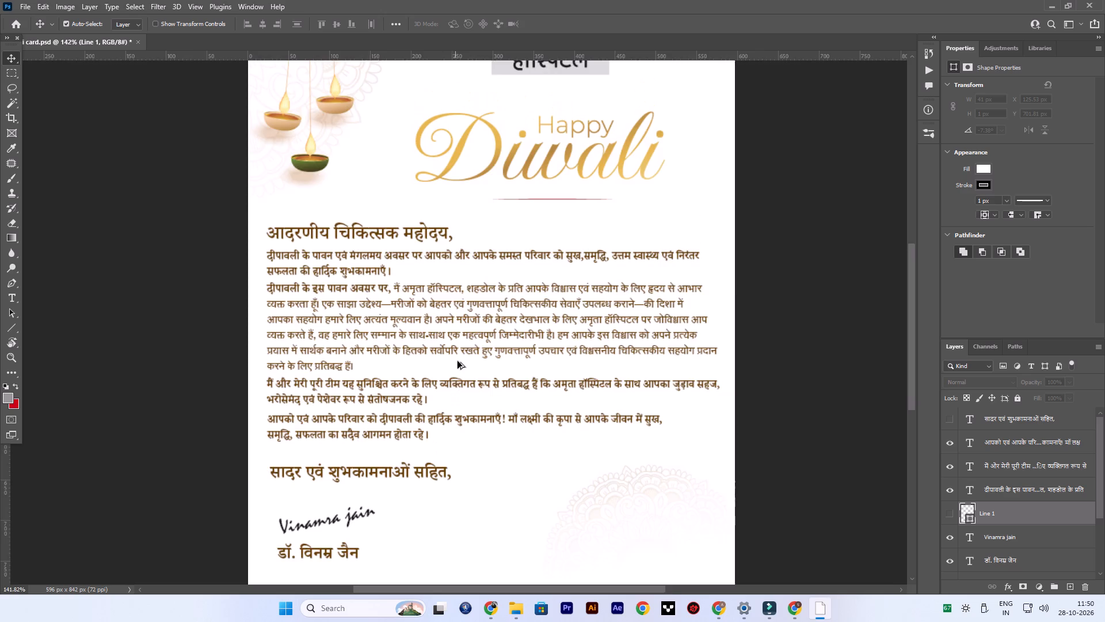
scroll(458, 361, "down", 5, "alt")
scroll(458, 361, "down", 6)
scroll(435, 318, "up", 5, "alt")
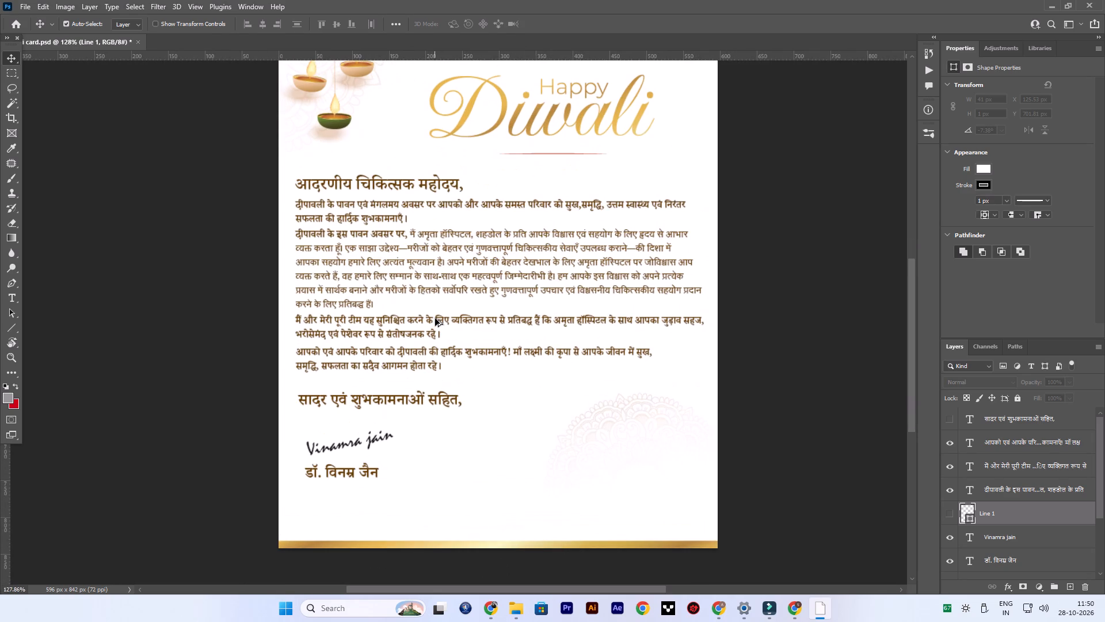
scroll(432, 322, "down", 3, "alt")
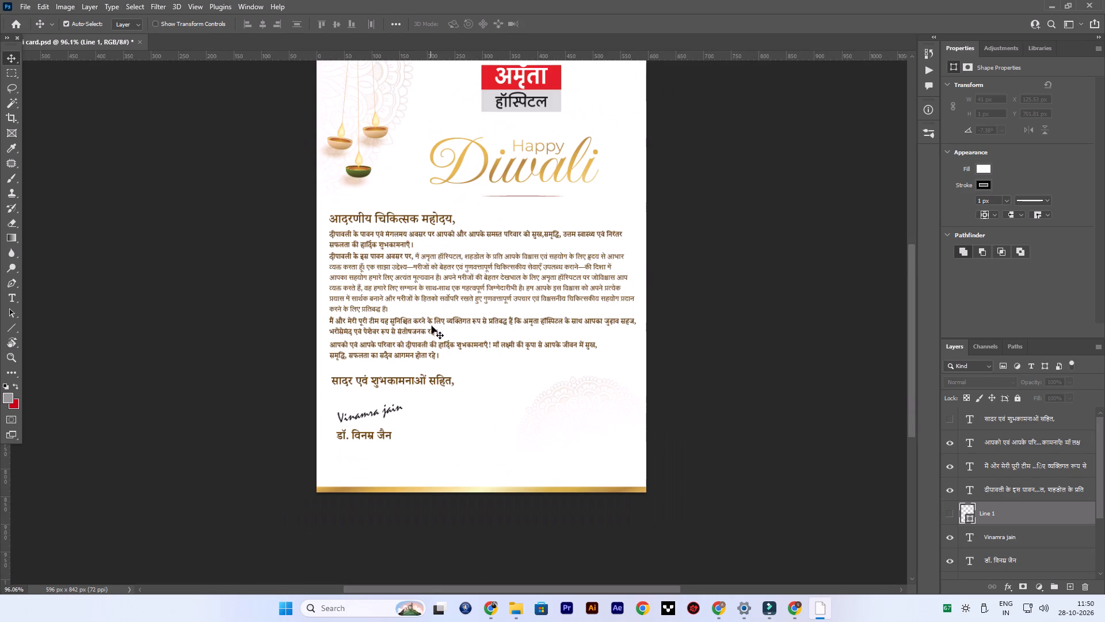
key("space")
key("space")
key("space")
key("space")
left_click_drag(424, 324, 523, 320)
scroll(550, 352, "up", 5, "alt")
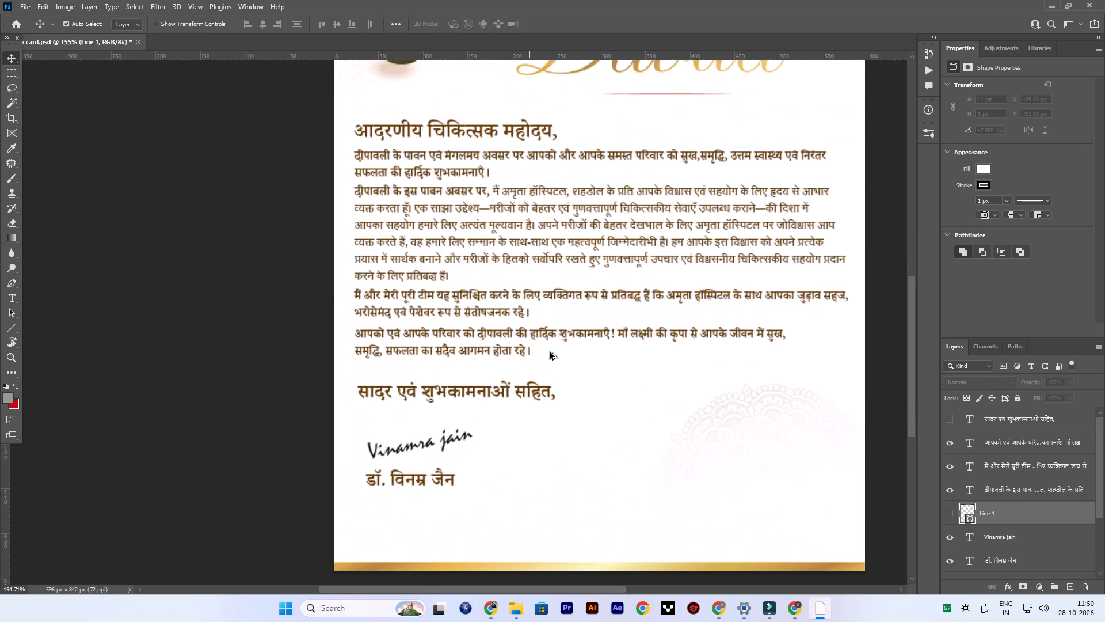
scroll(550, 352, "down", 3, "alt")
key("space")
key("space")
key("space")
left_click_drag(574, 316, 475, 337)
scroll(479, 358, "up", 4, "alt")
scroll(479, 358, "down", 6, "alt")
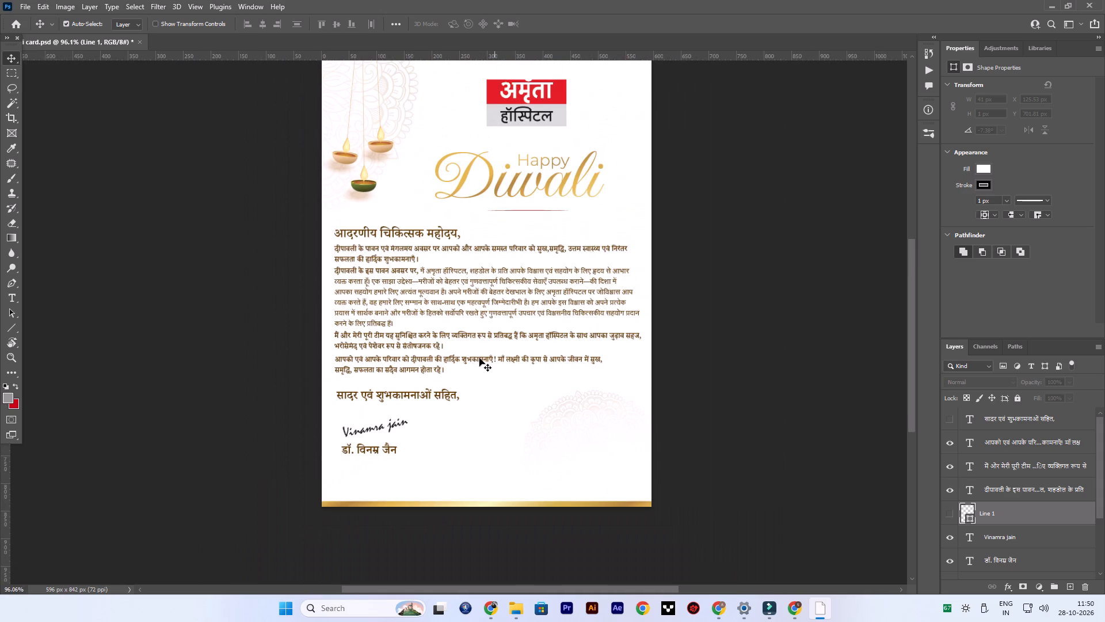
scroll(469, 332, "down", 1)
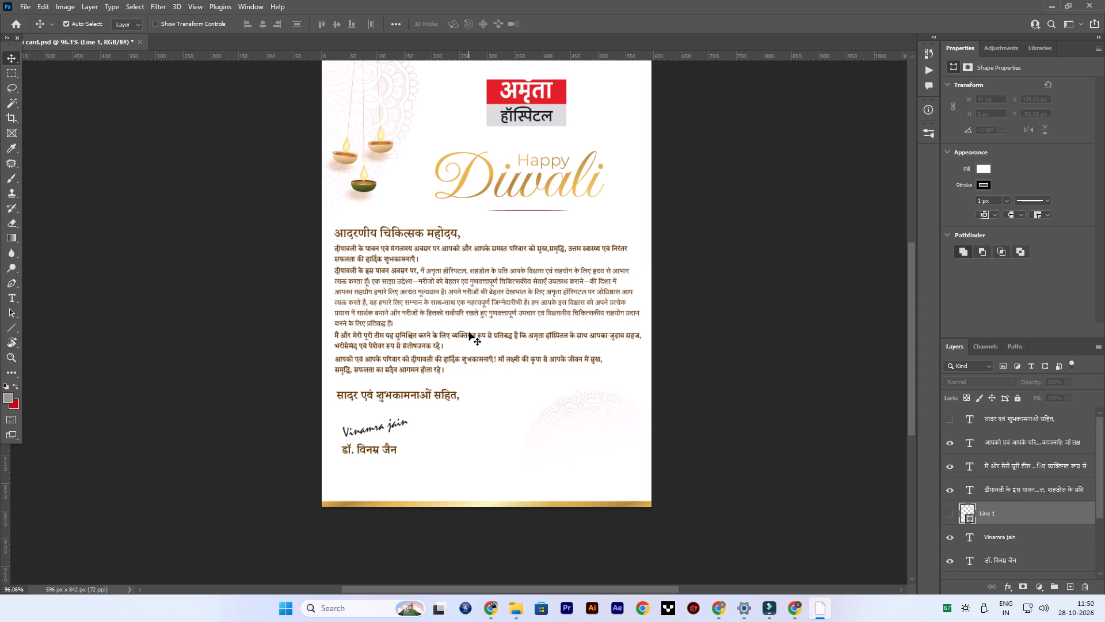
scroll(473, 354, "up", 5, "alt")
scroll(473, 354, "down", 2, "alt")
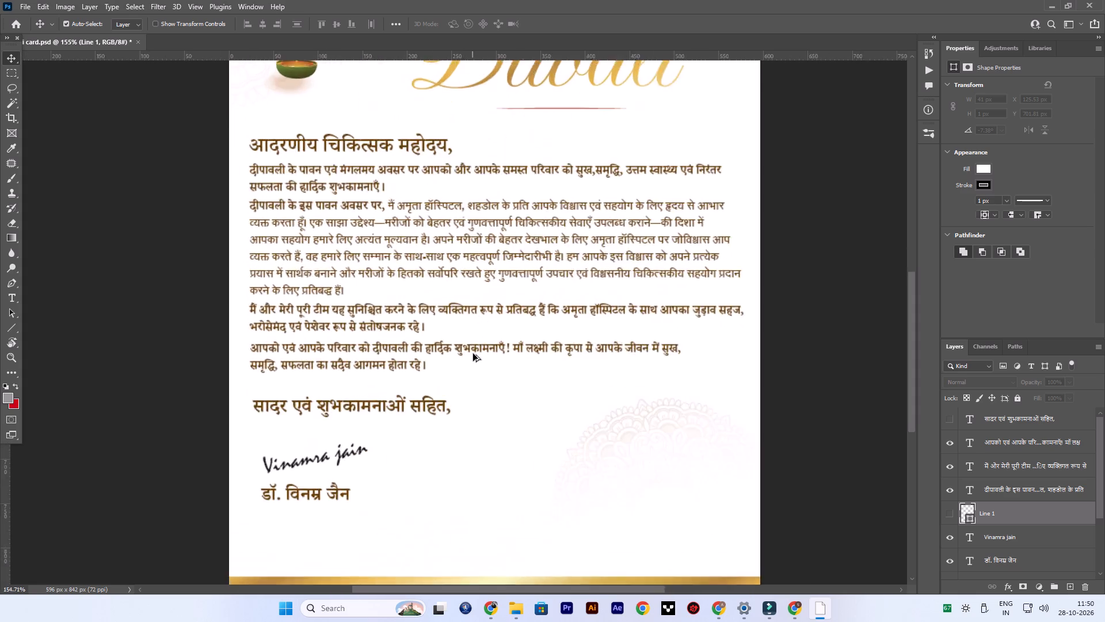
scroll(473, 354, "down", 3, "alt")
scroll(506, 359, "up", 5)
Save the Diwali card document.
key("ctrl+s")
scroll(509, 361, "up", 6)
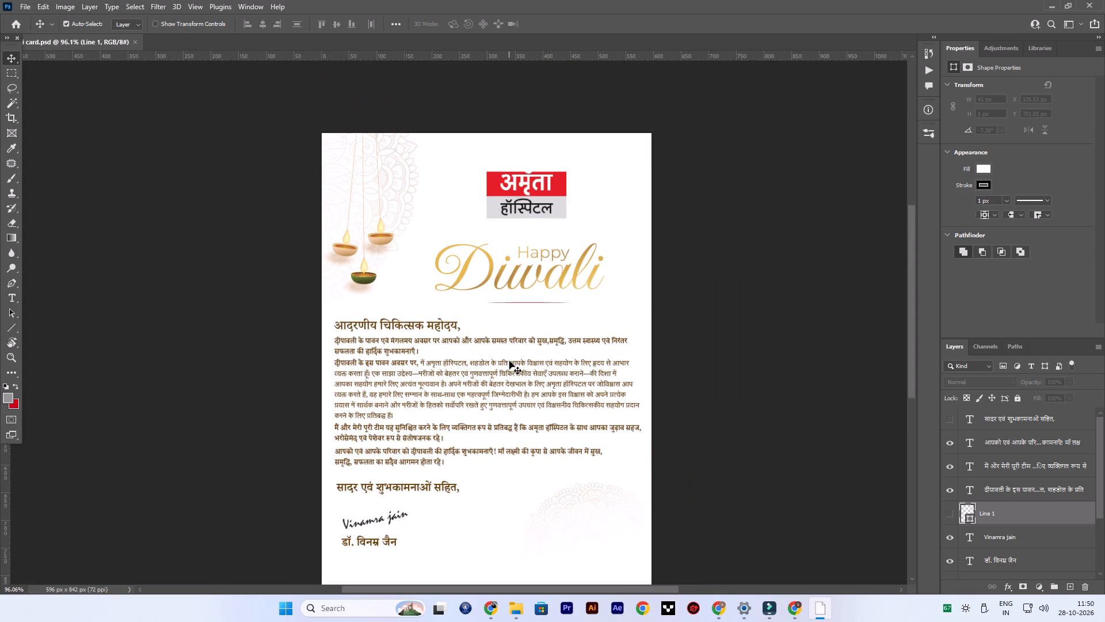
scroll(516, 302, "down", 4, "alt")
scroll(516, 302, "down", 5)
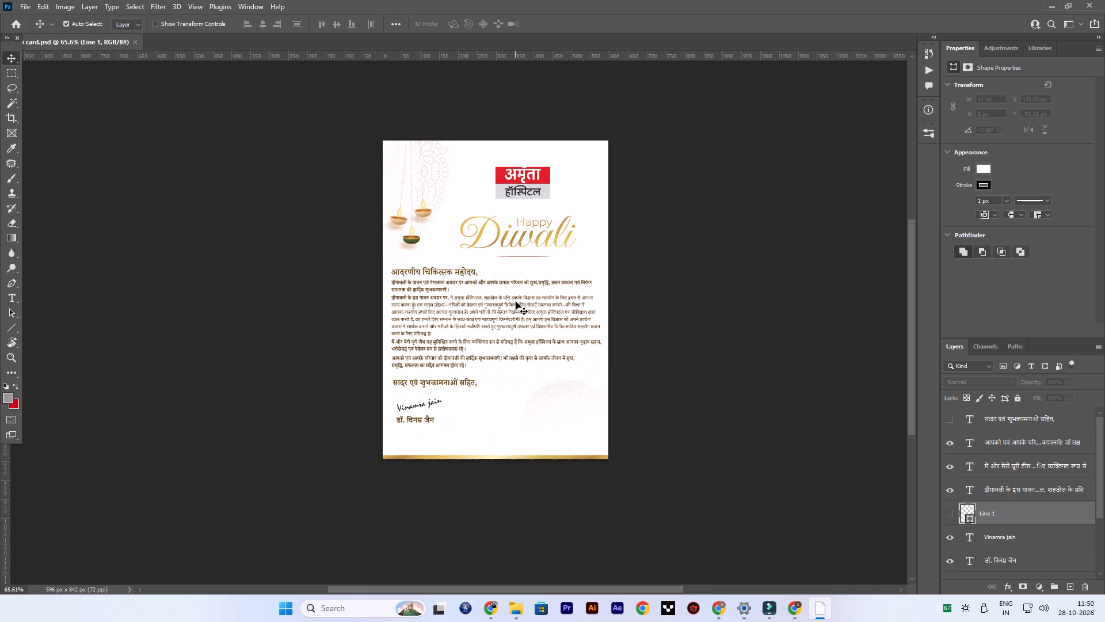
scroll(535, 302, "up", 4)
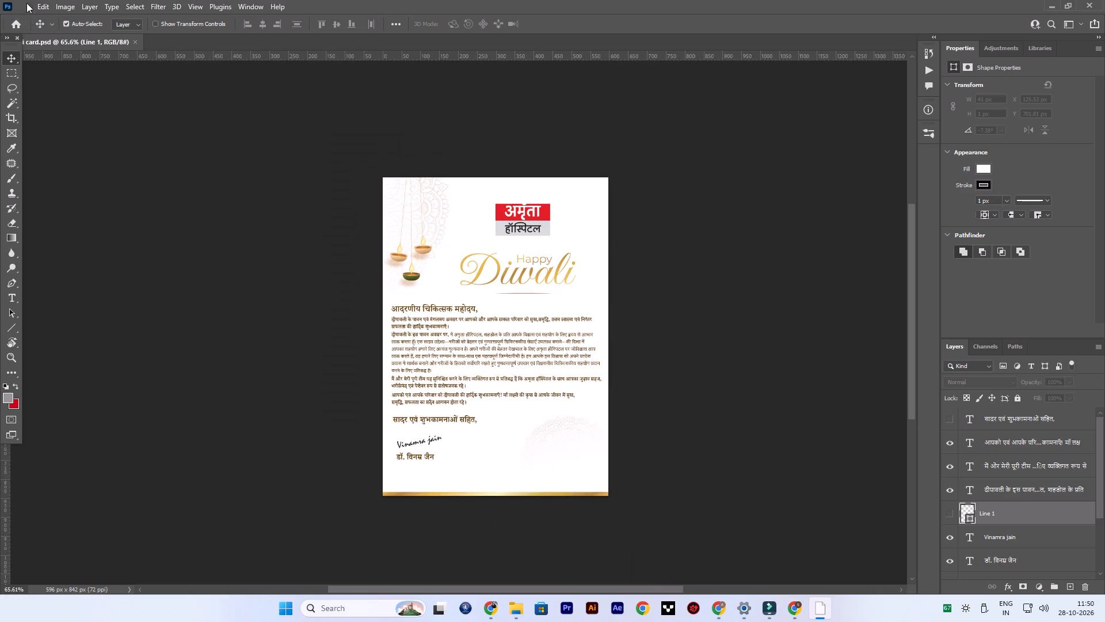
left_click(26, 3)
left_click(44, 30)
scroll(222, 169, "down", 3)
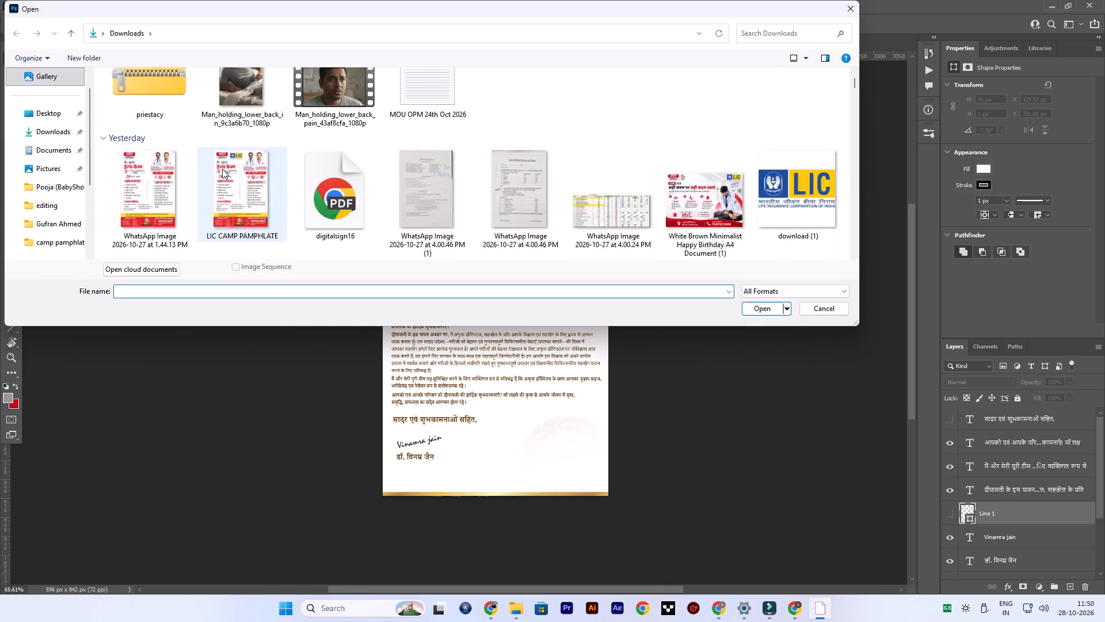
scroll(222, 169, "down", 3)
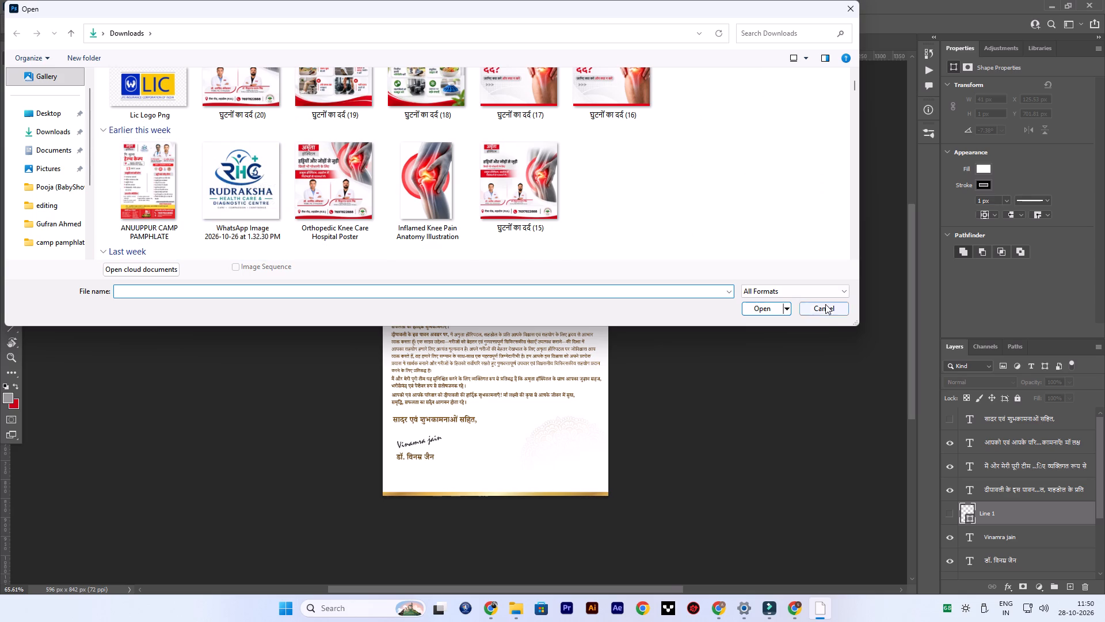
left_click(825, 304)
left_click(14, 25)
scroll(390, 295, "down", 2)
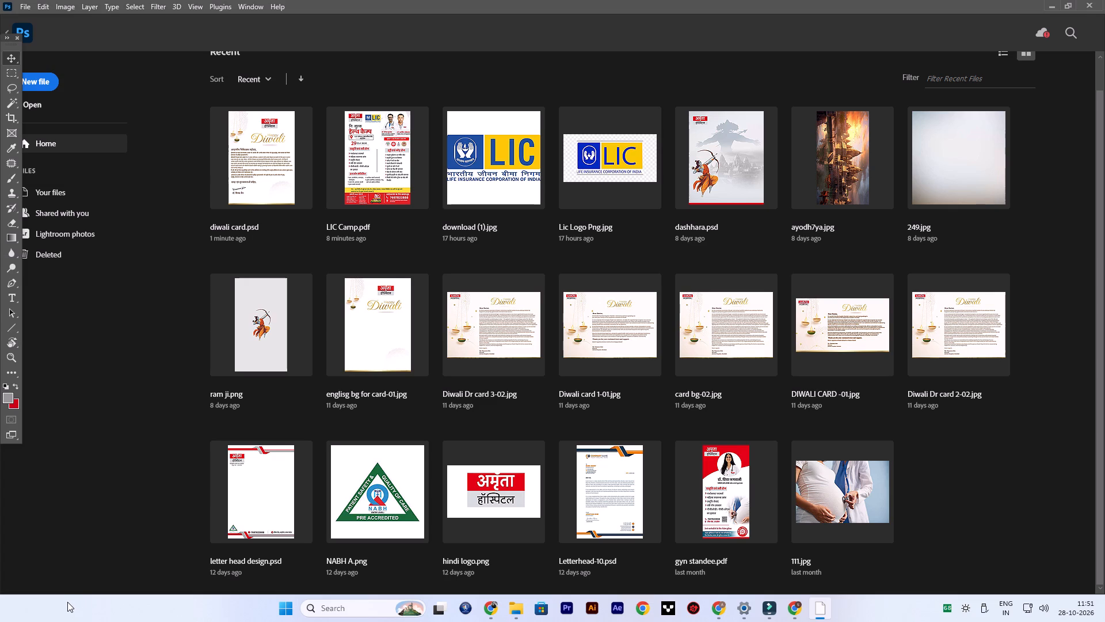
Browse drive D's amrita hospital folder, down to print media and FESTIVAL CARD, for the Diwali card files available to open.
scroll(139, 617, "down", 4)
scroll(199, 487, "up", 8)
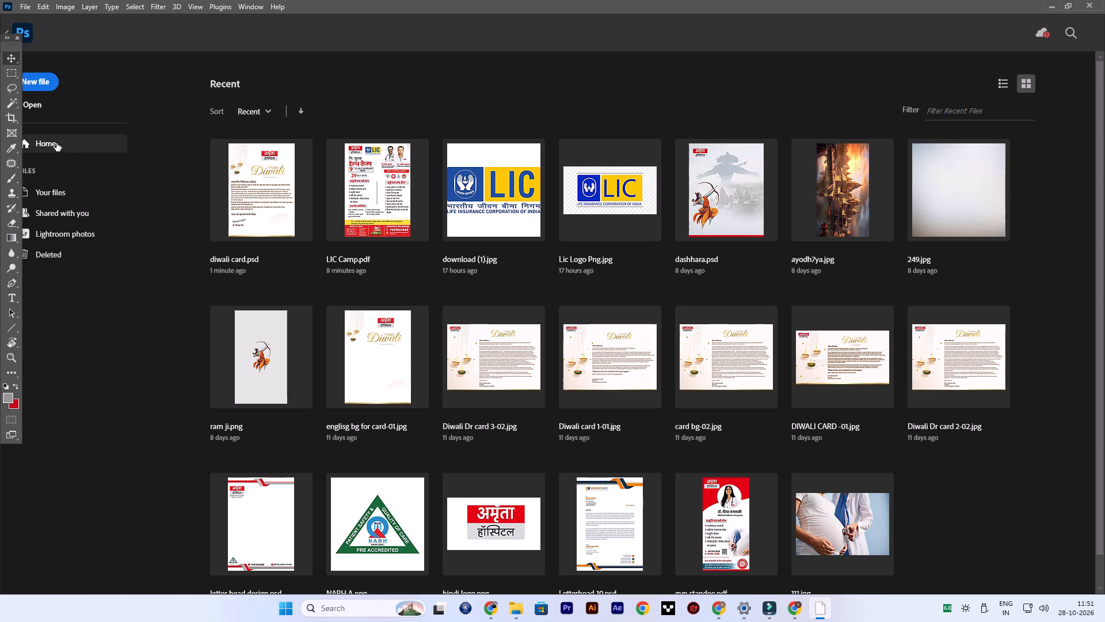
left_click(40, 113)
scroll(392, 132, "down", 4)
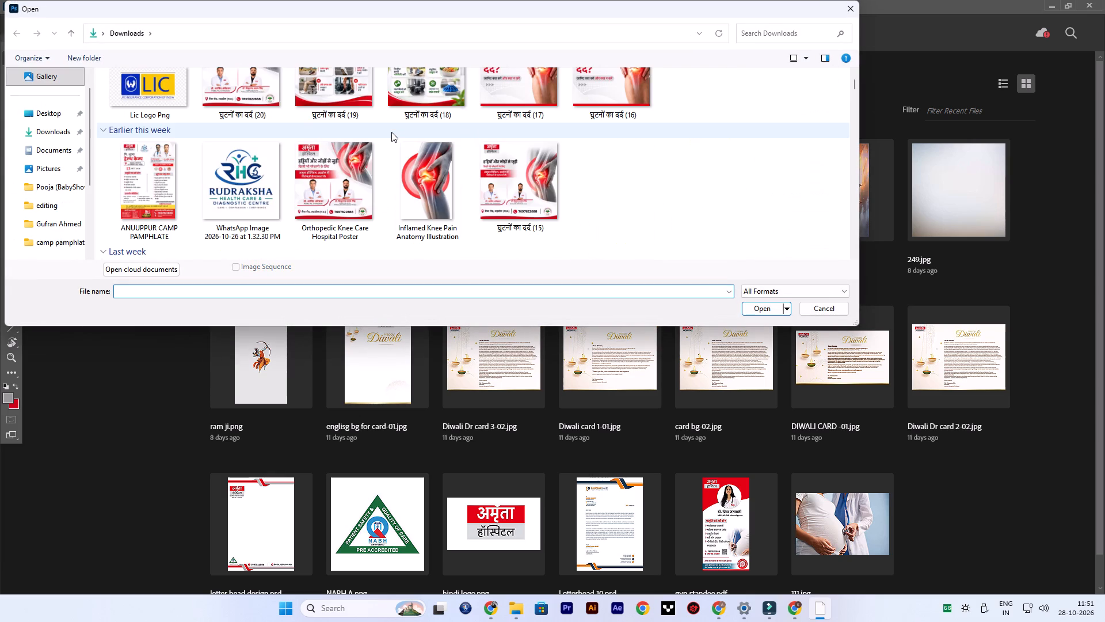
scroll(69, 229, "down", 6)
left_click(62, 206)
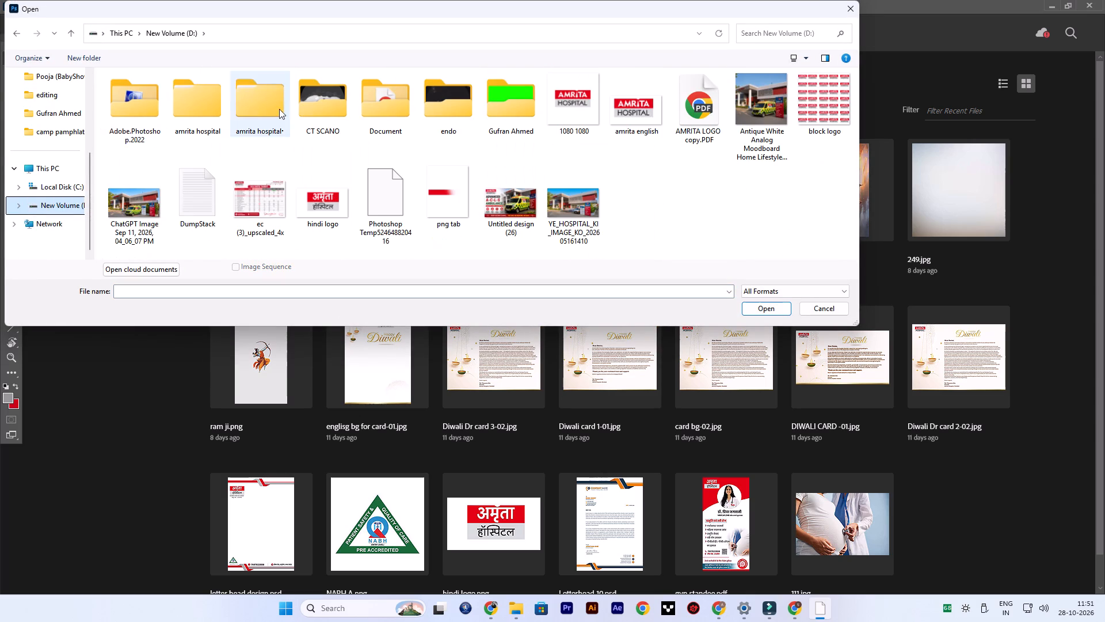
double_click(215, 109)
scroll(215, 109, "down", 5)
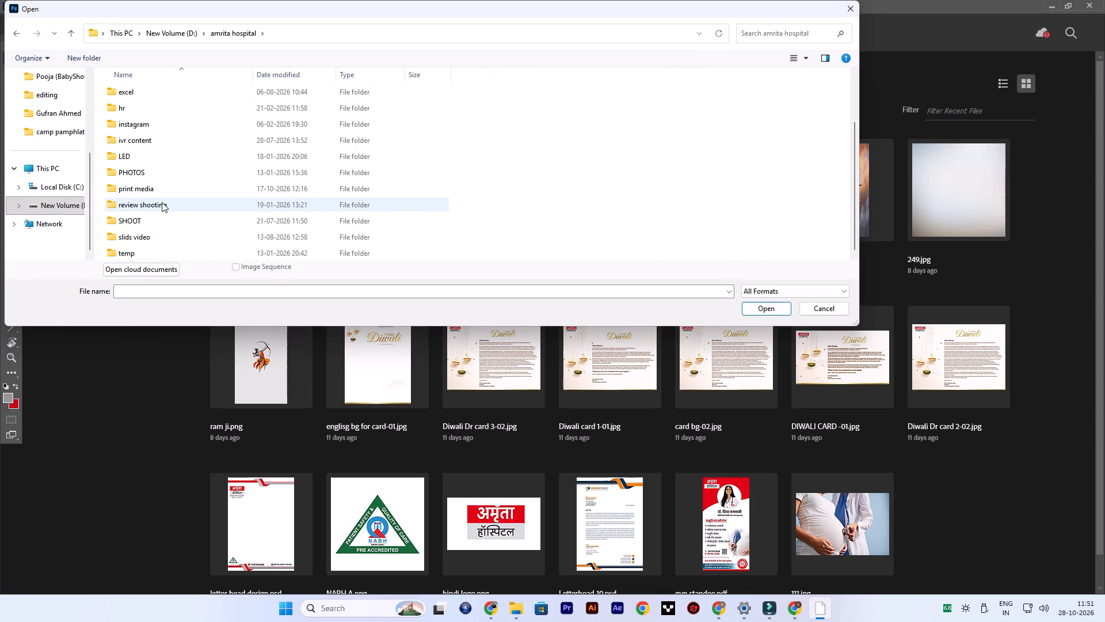
left_click(147, 124)
scroll(147, 162, "down", 3)
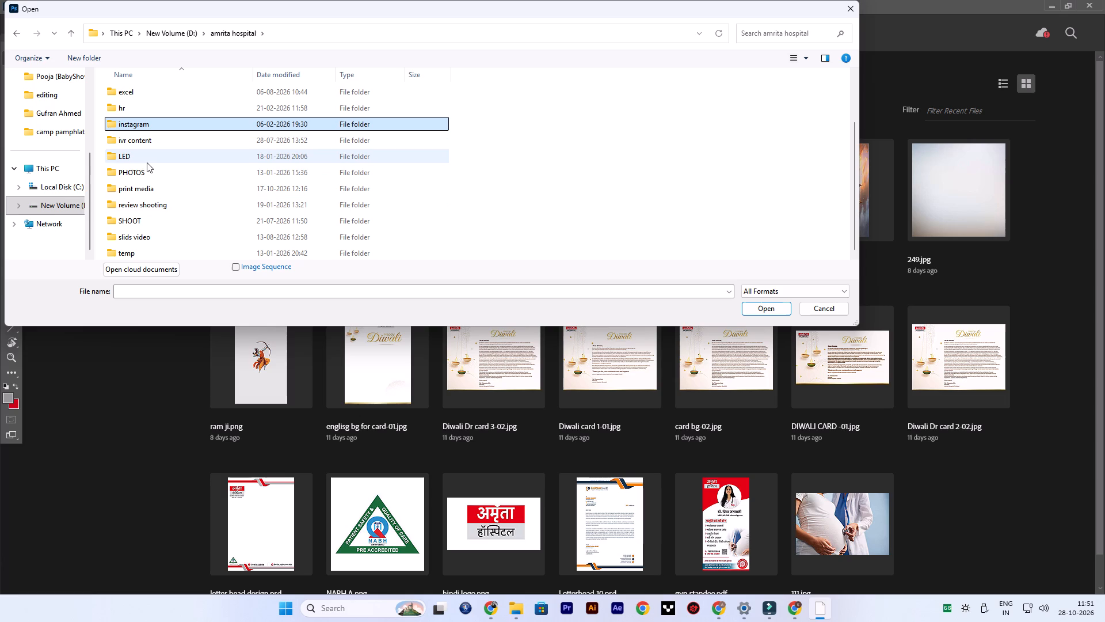
scroll(147, 162, "down", 2)
left_click(146, 189)
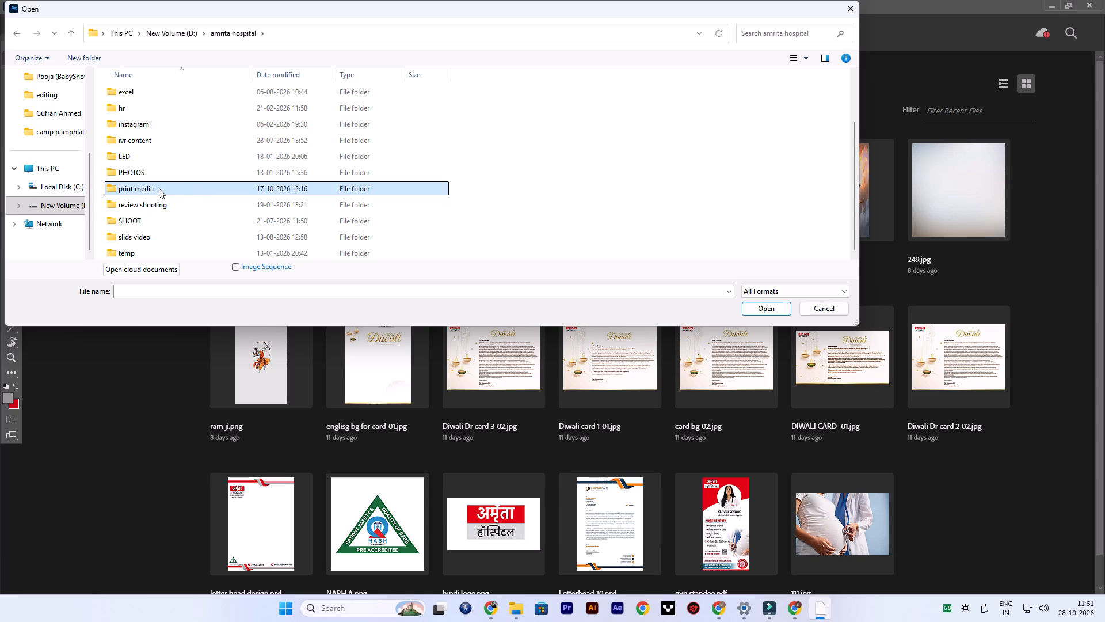
scroll(154, 221, "up", 4)
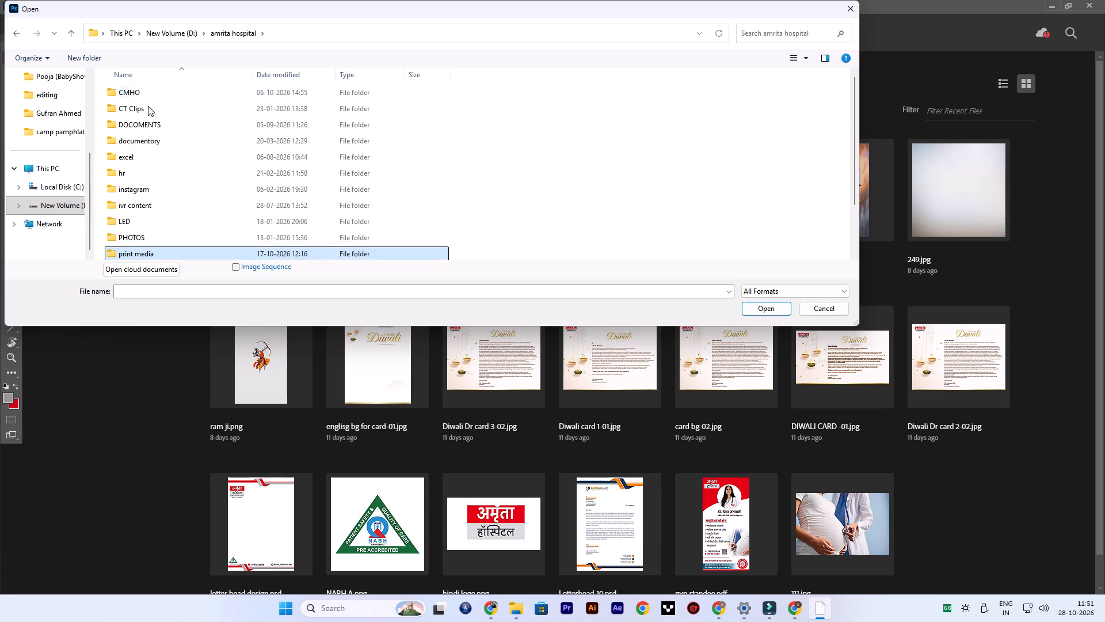
scroll(150, 116, "down", 6)
double_click(165, 186)
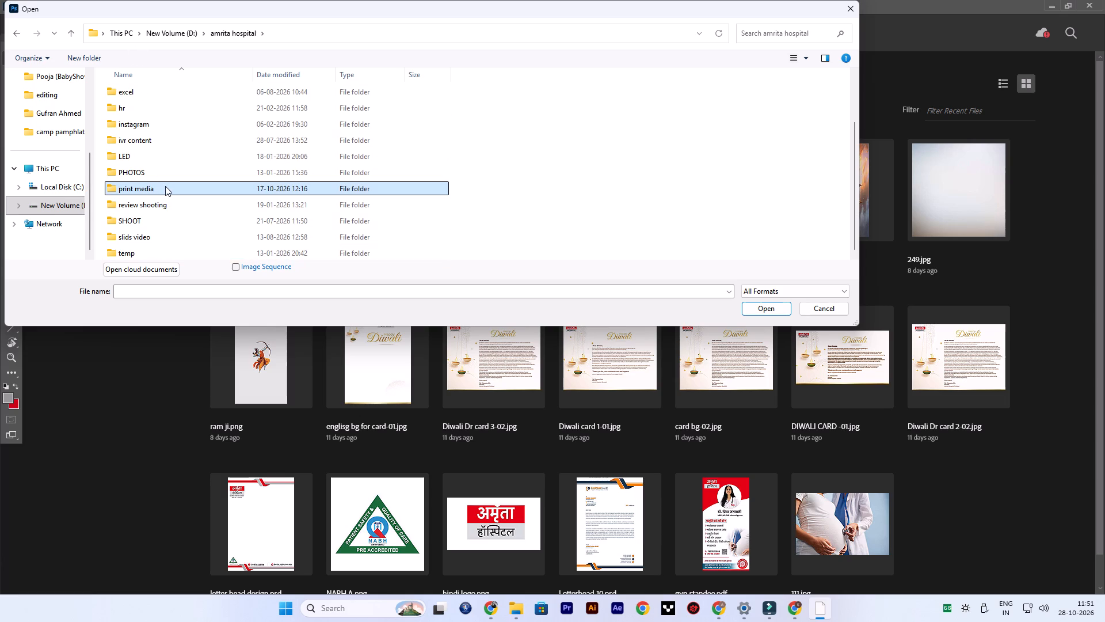
scroll(150, 175, "down", 2)
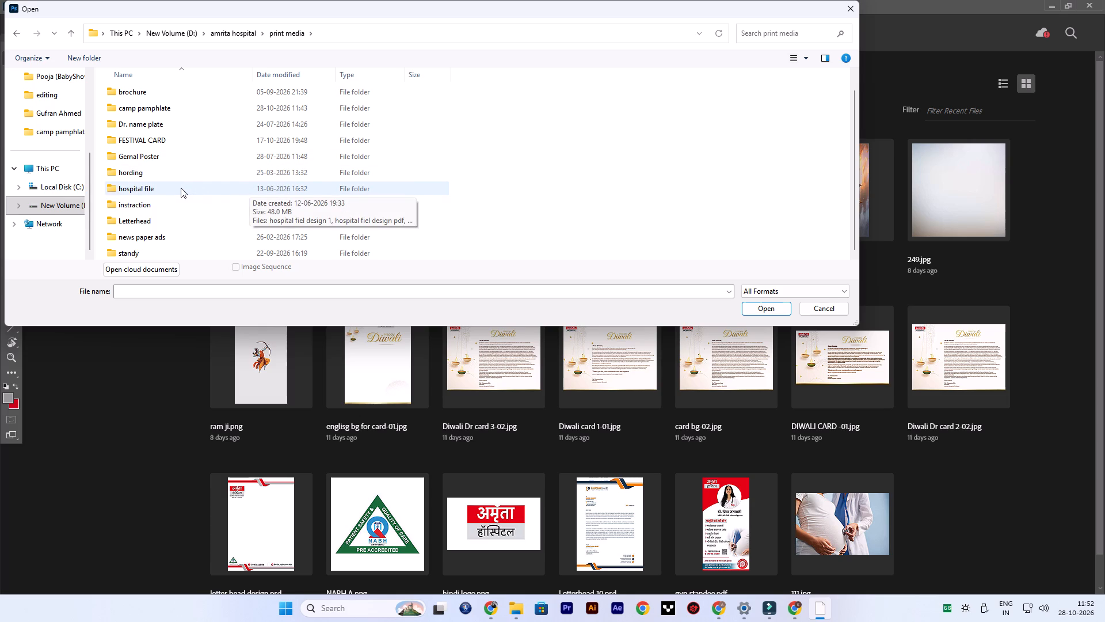
scroll(181, 188, "down", 4)
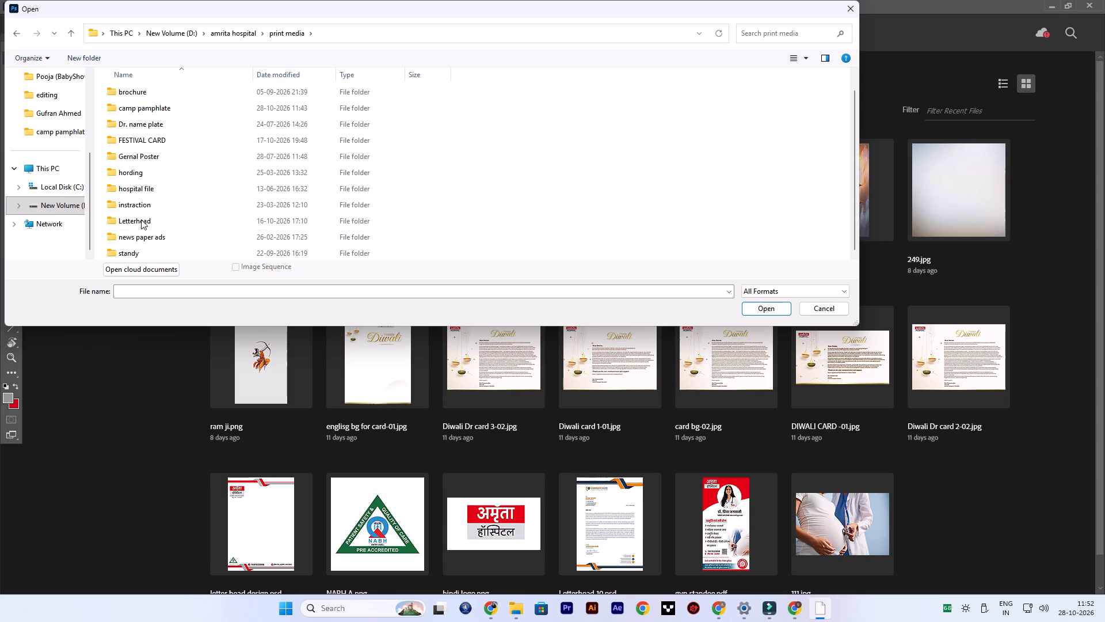
scroll(143, 217, "up", 1)
double_click(146, 157)
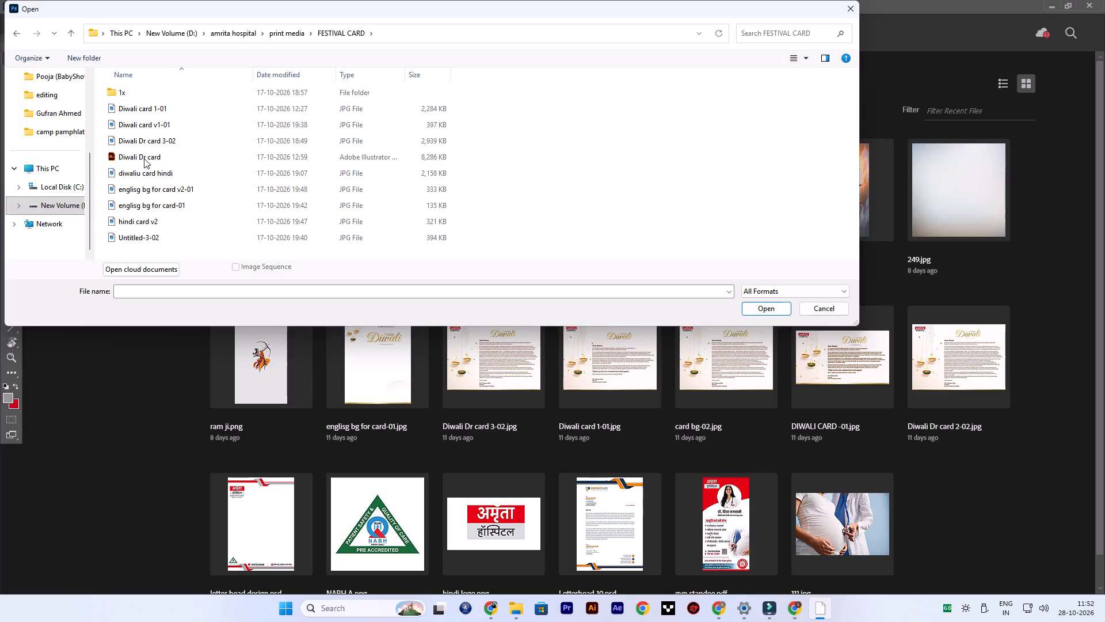
left_click(820, 309)
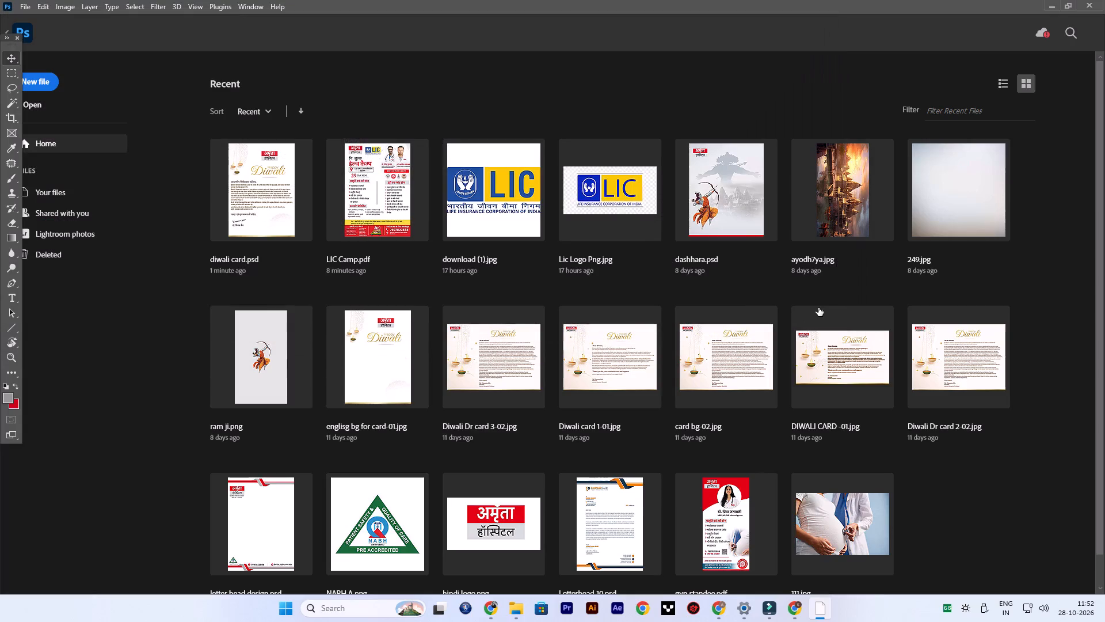
Disable the Ethernet adapter in the advanced network settings of Windows.
right_click(1027, 608)
left_click(1005, 577)
left_click(447, 385)
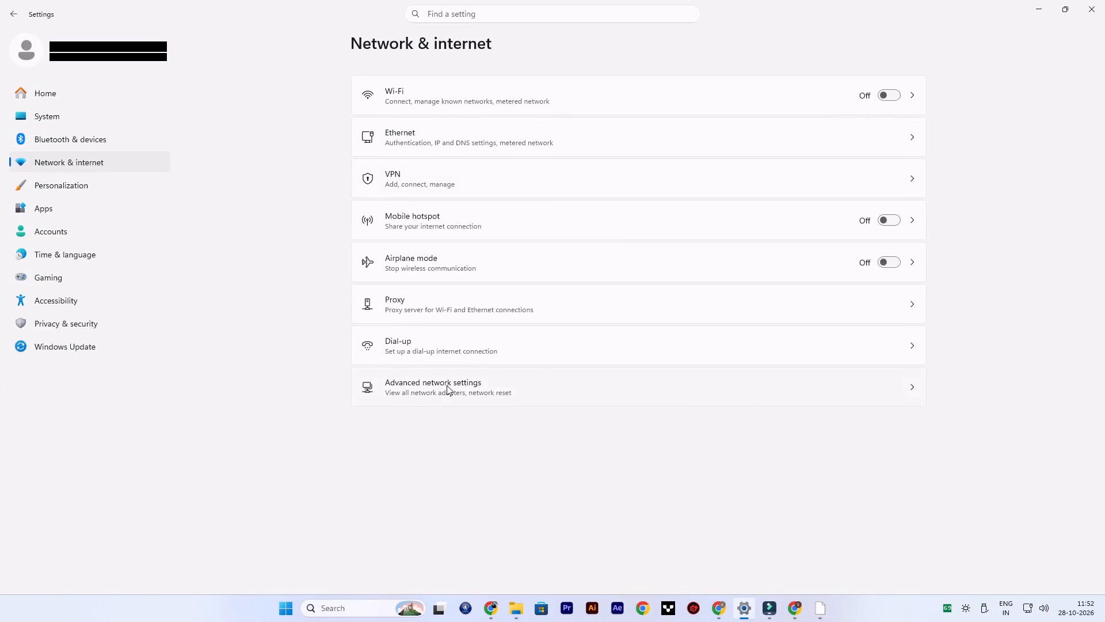
left_click(877, 139)
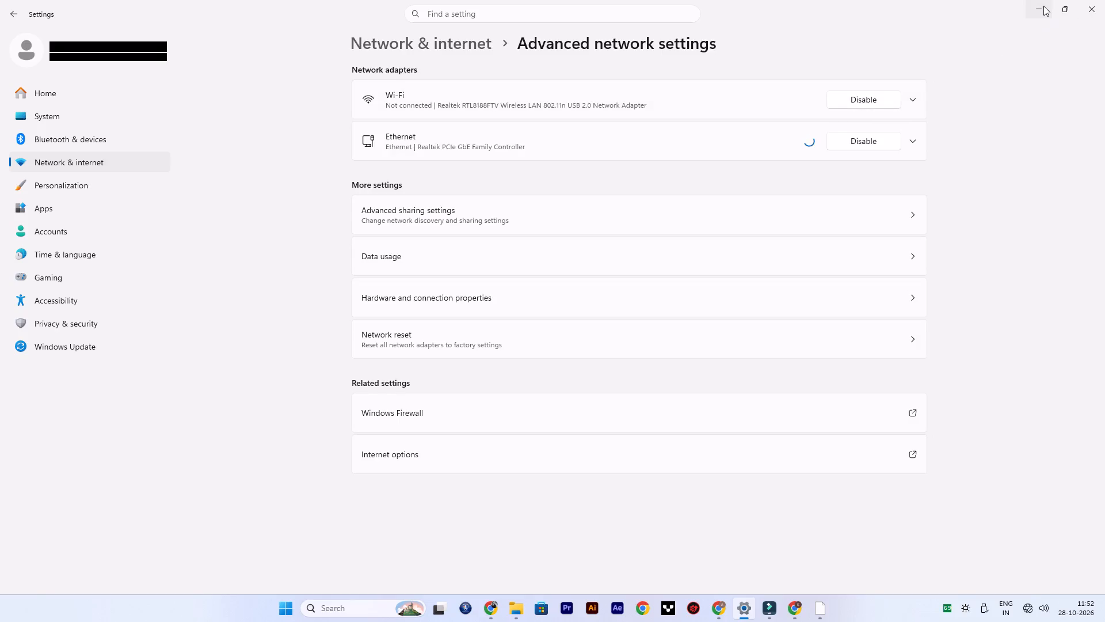
left_click(1043, 6)
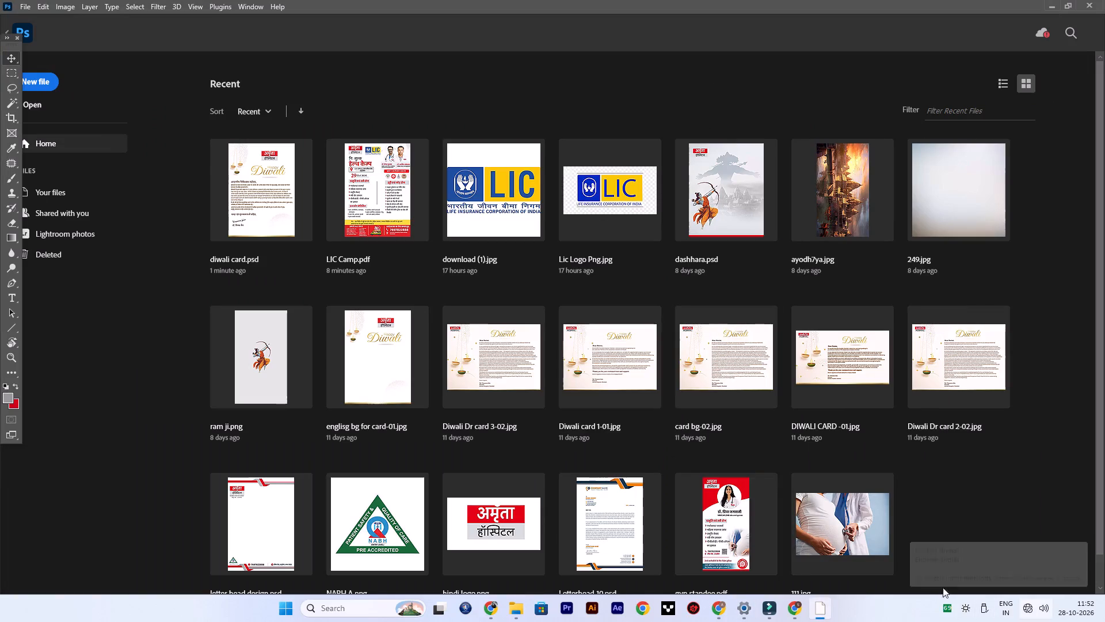
left_click(1024, 608)
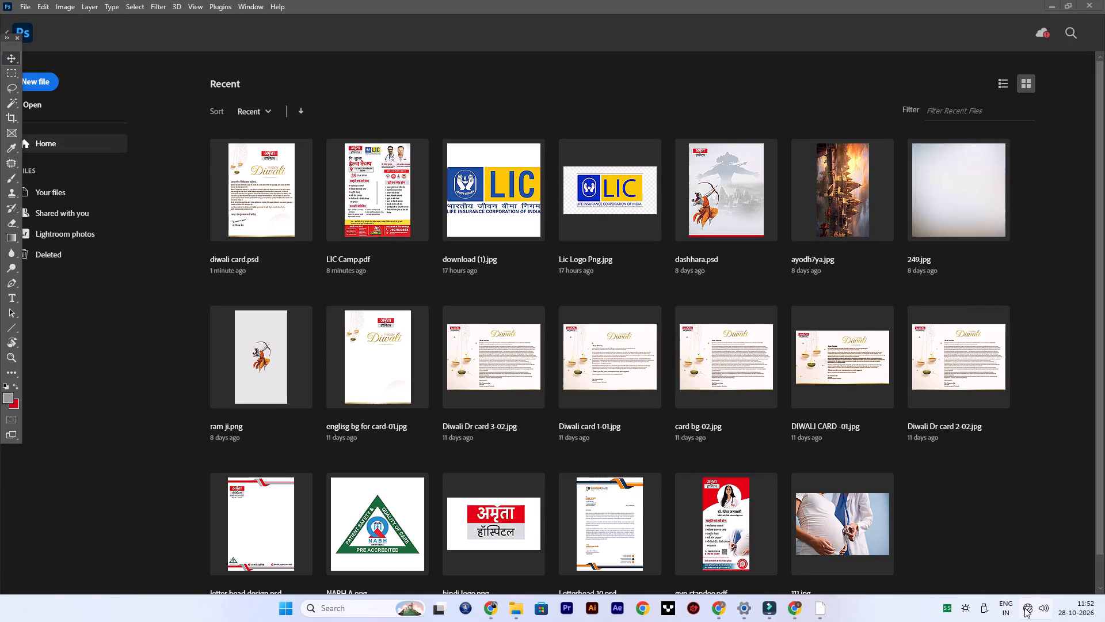
left_click(858, 607)
Open the Diwali Dr card Illustrator file from the FESTIVAL CARD folder under amrita hospital, print media on drive D in Illustrator.
left_click(521, 608)
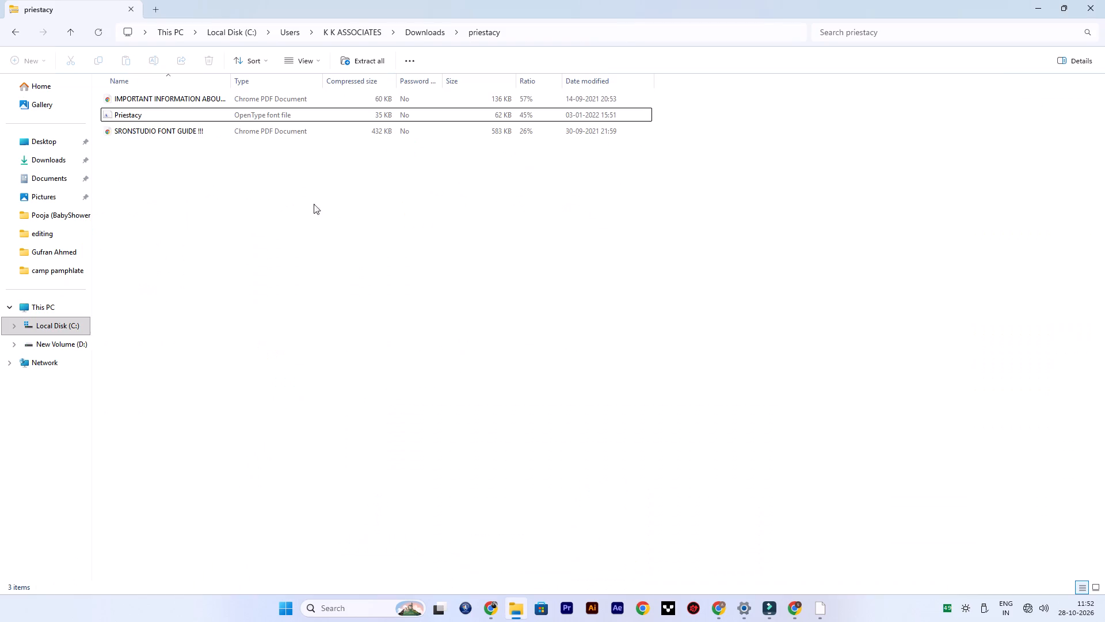
left_click(67, 344)
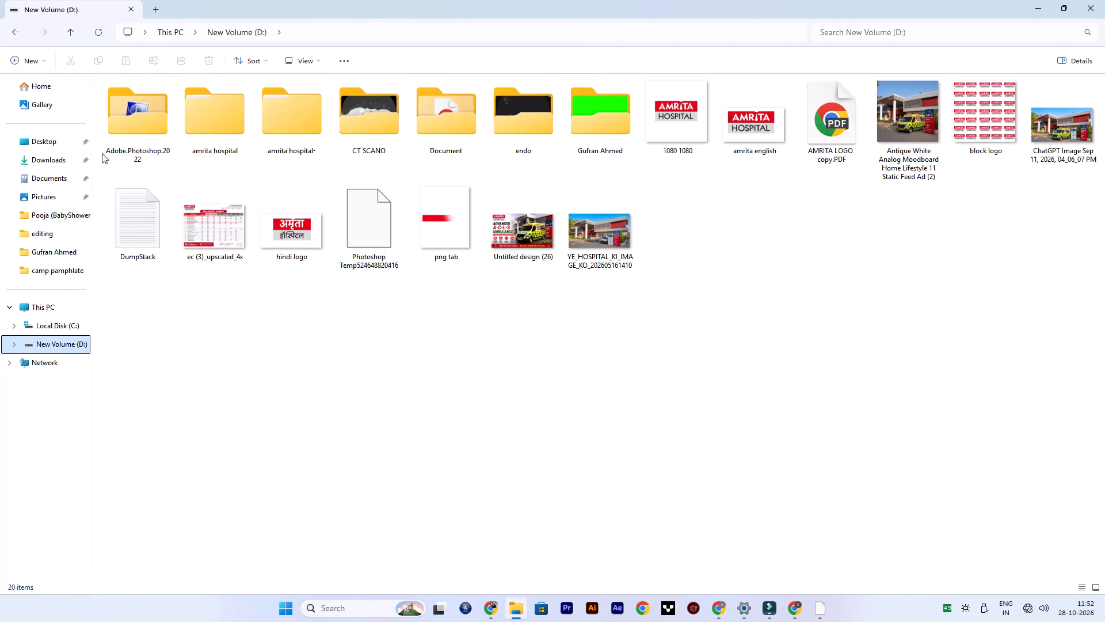
double_click(220, 123)
double_click(139, 260)
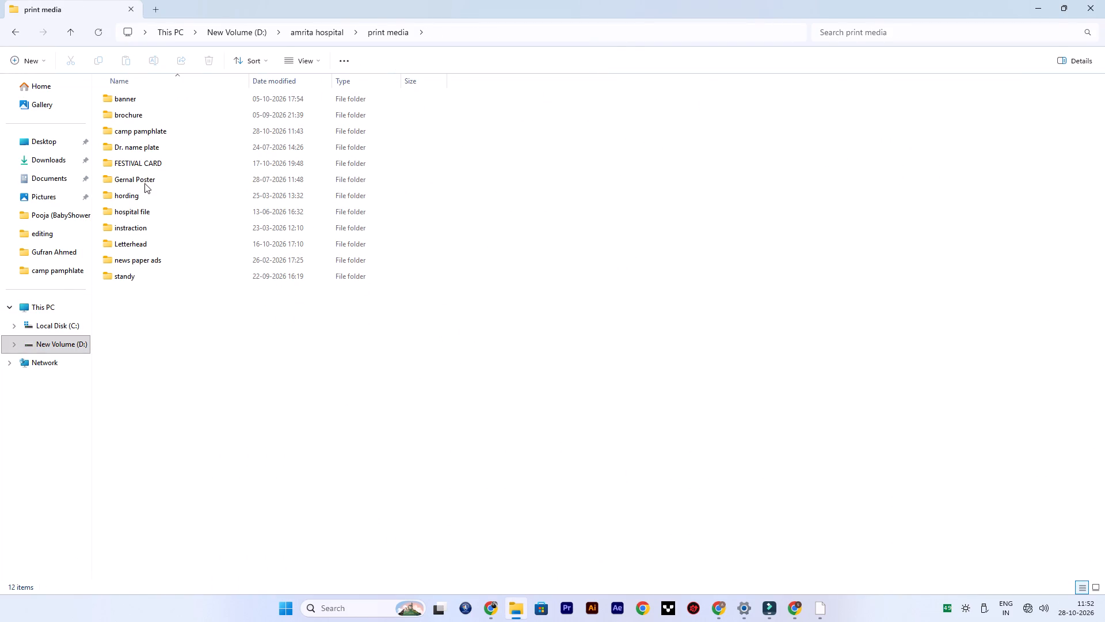
double_click(146, 169)
double_click(139, 166)
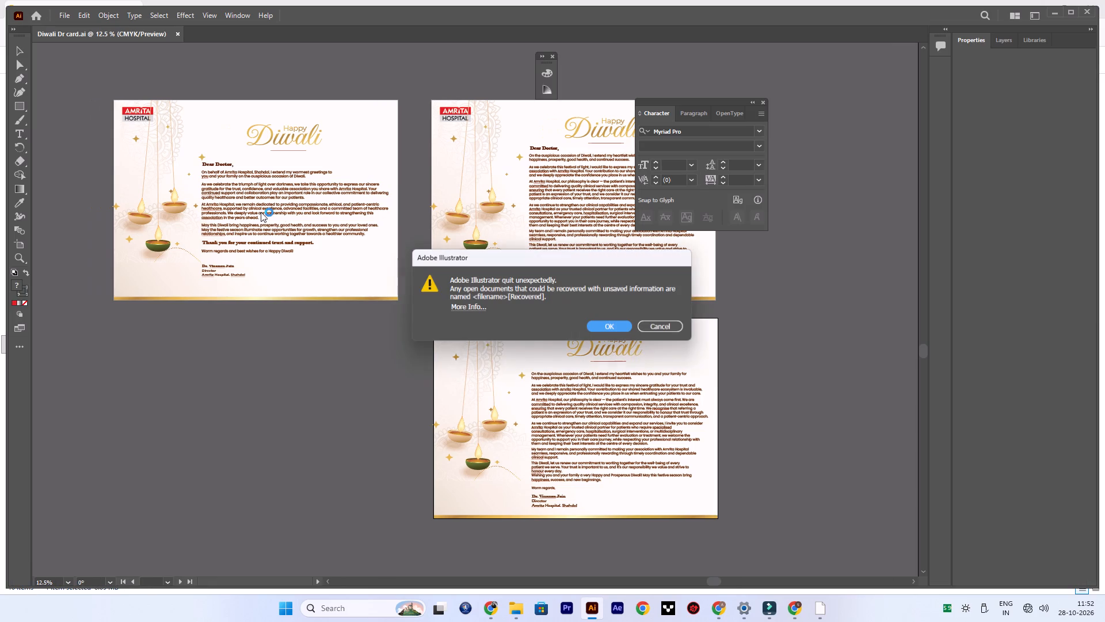
Switch to Illustrator and accept recovery of the unsaved documents.
left_click(620, 327)
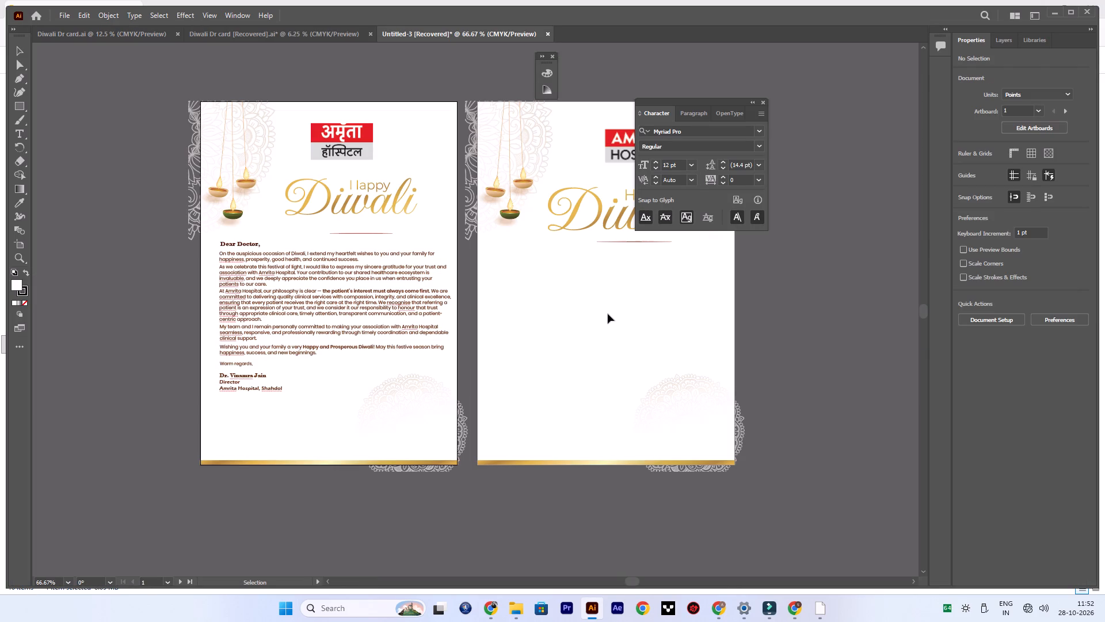
Examine the recovered Untitled-3 document's two Diwali artboards, including the logo, English letter text and doctor's sign-off.
scroll(309, 222, "up", 6)
scroll(309, 222, "down", 3)
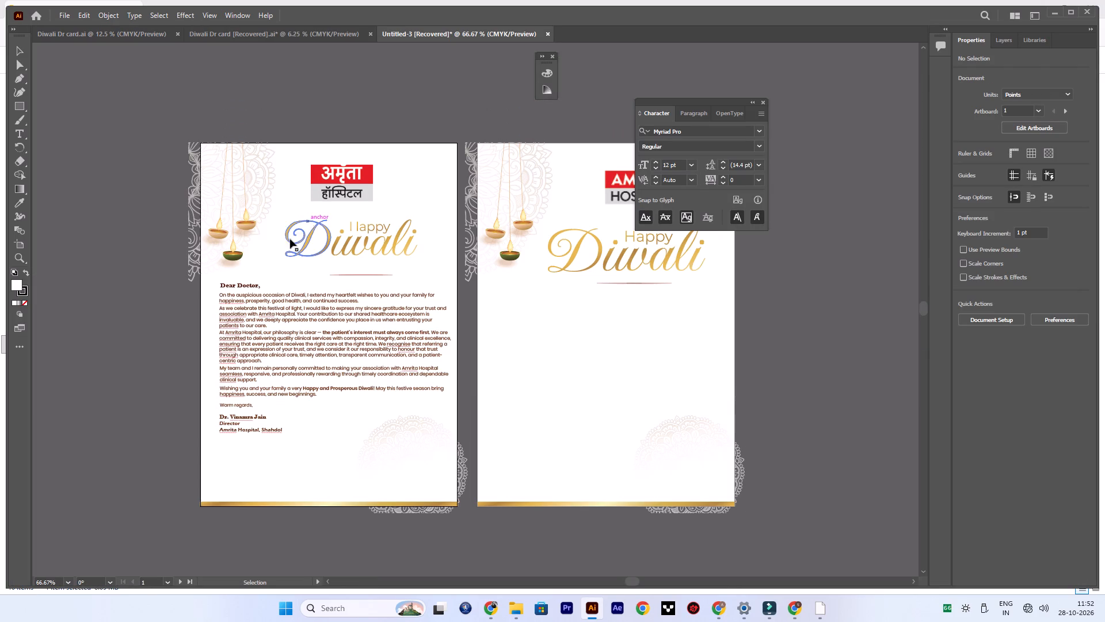
scroll(253, 263, "up", 7, "alt")
scroll(253, 263, "down", 9, "alt")
scroll(261, 314, "up", 5, "alt")
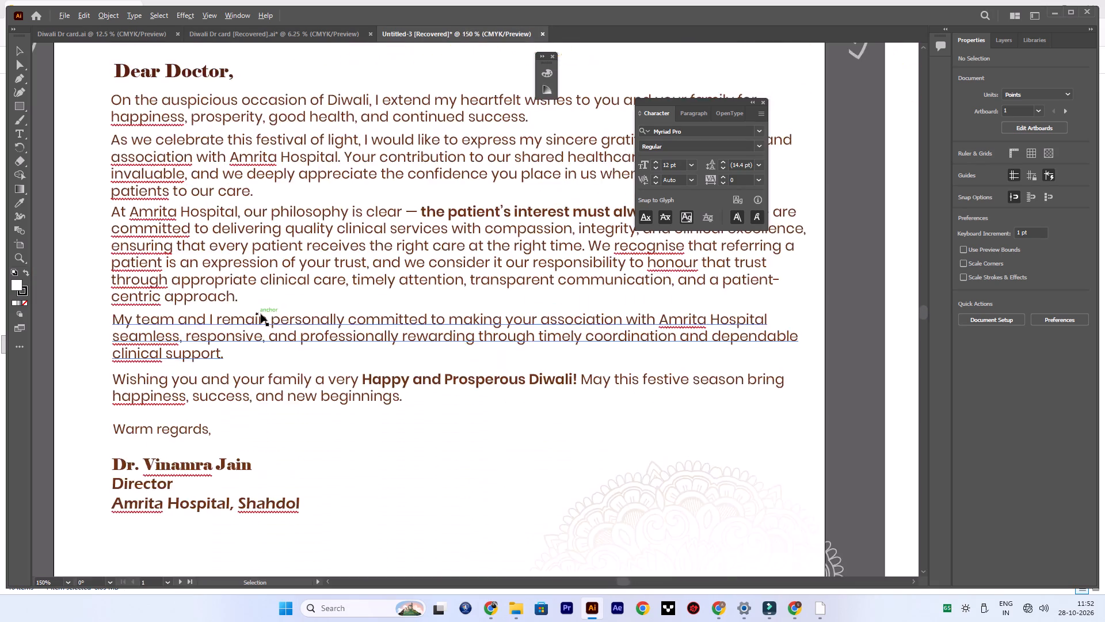
scroll(261, 314, "down", 2, "alt")
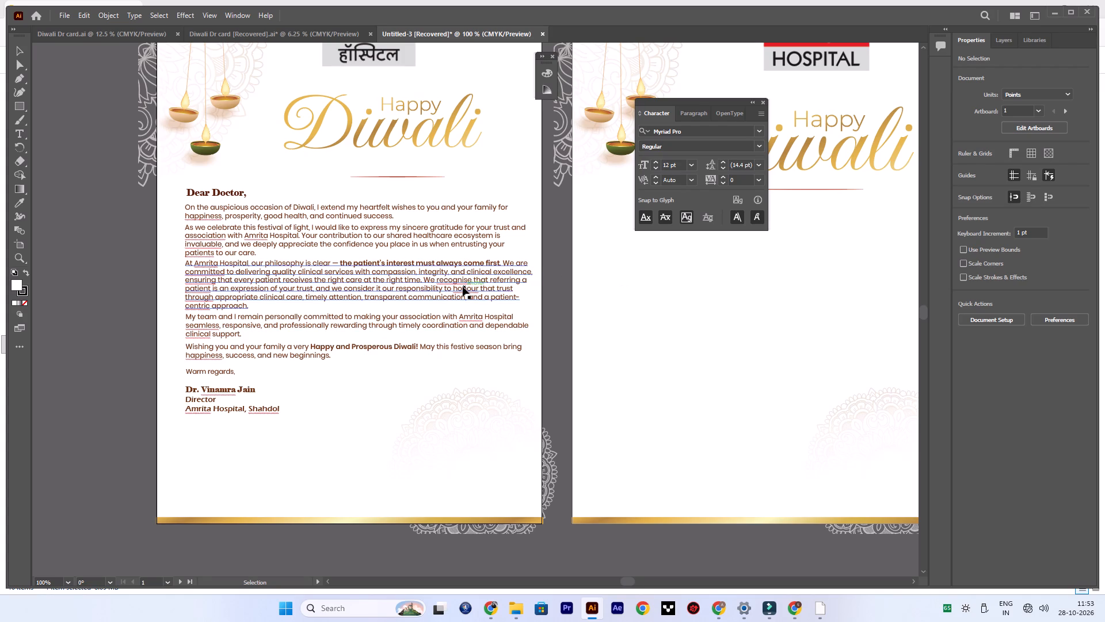
scroll(463, 287, "up", 8)
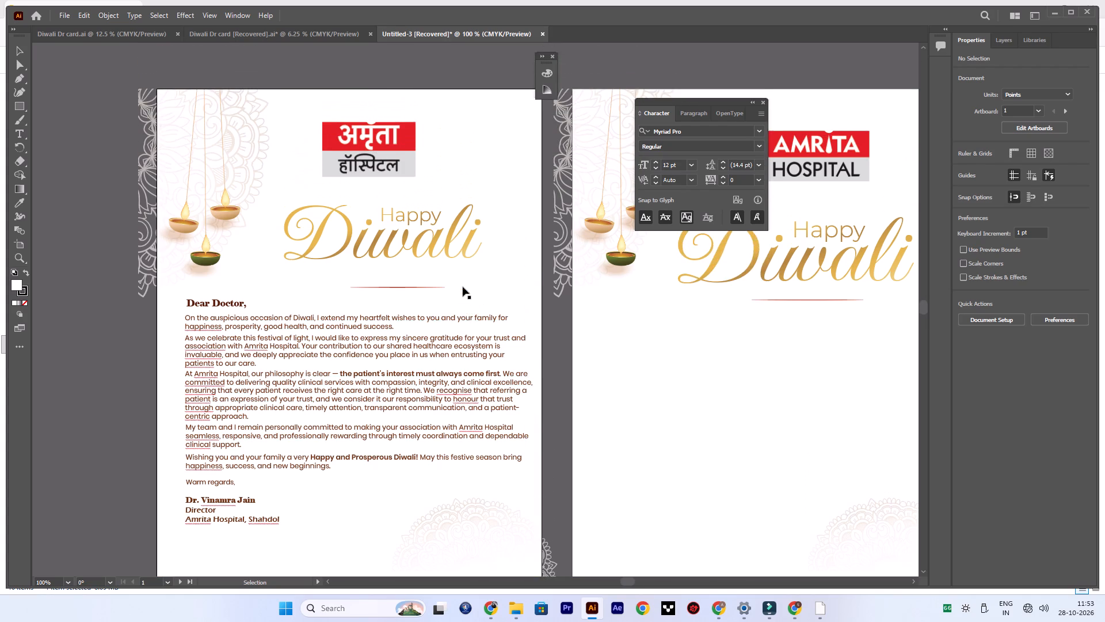
scroll(445, 271, "down", 3)
scroll(445, 271, "up", 1)
scroll(456, 275, "down", 2, "alt")
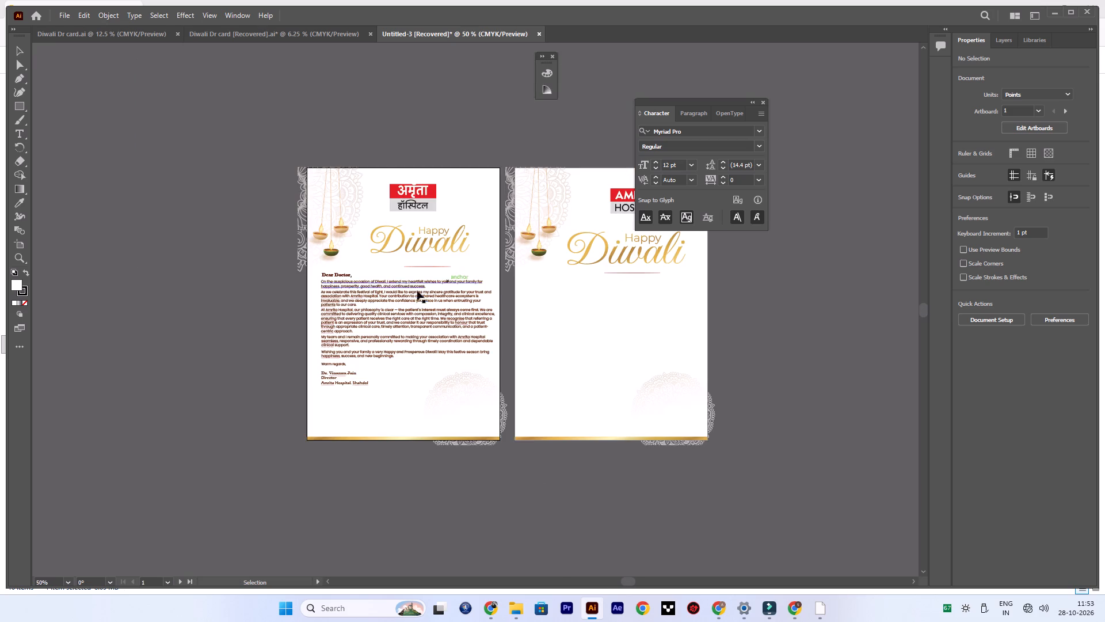
scroll(398, 287, "up", 5, "alt")
scroll(398, 287, "down", 4, "alt")
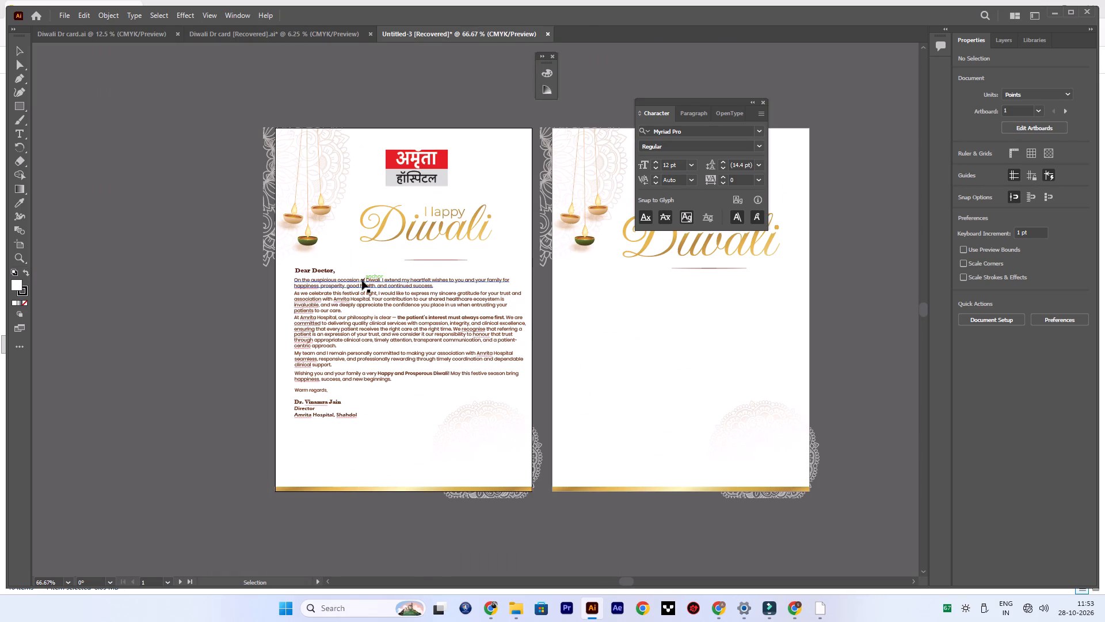
scroll(362, 280, "down", 2)
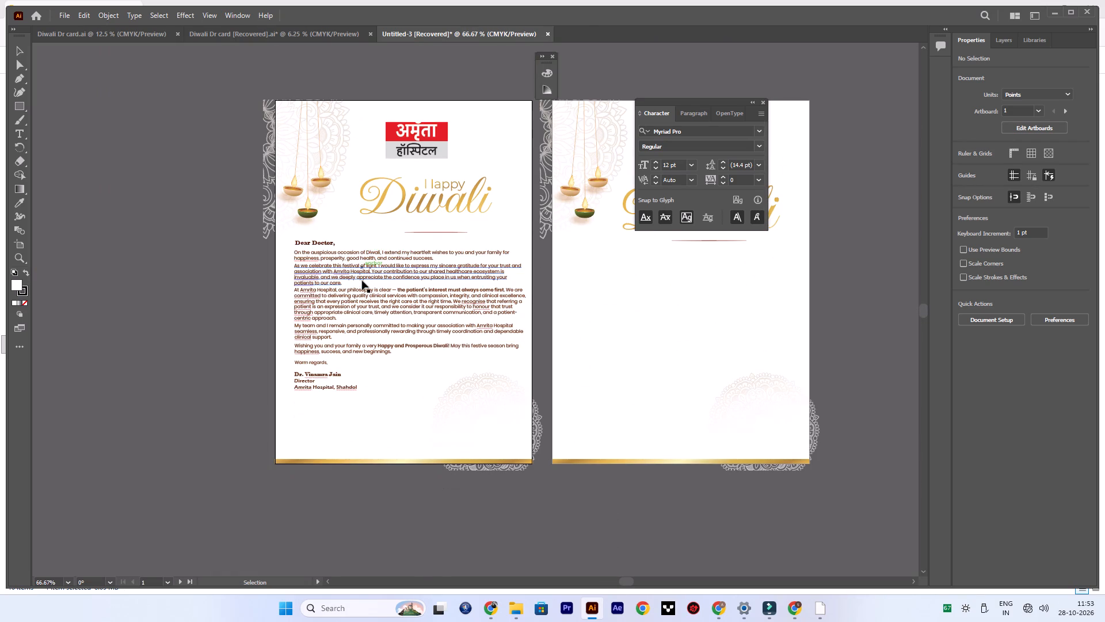
Move the Hindi Amrita Hospital logo from the letter artboard to the blank area below the greeting on the second artboard.
scroll(407, 195, "up", 3)
scroll(408, 197, "down", 2, "alt")
key("space")
left_click_drag(467, 213, 442, 208)
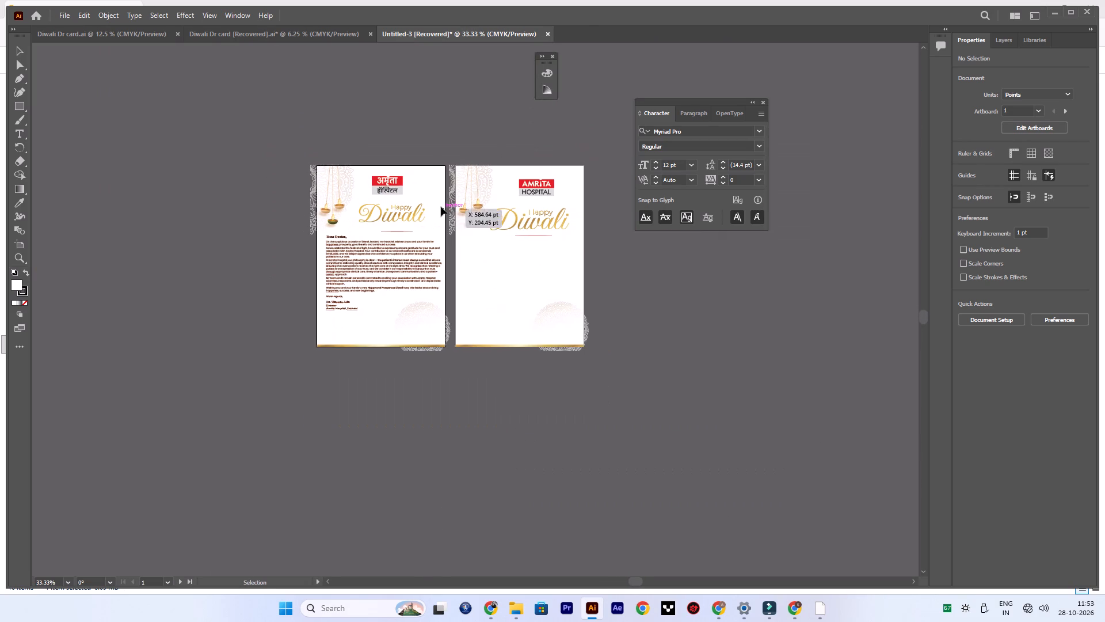
left_click_drag(395, 185, 534, 262)
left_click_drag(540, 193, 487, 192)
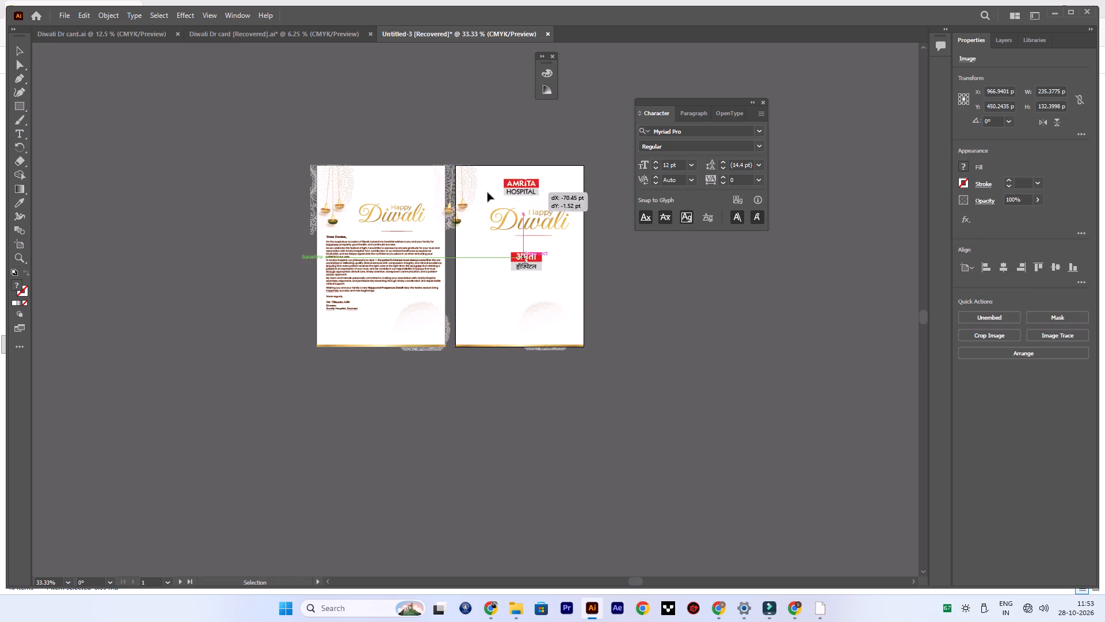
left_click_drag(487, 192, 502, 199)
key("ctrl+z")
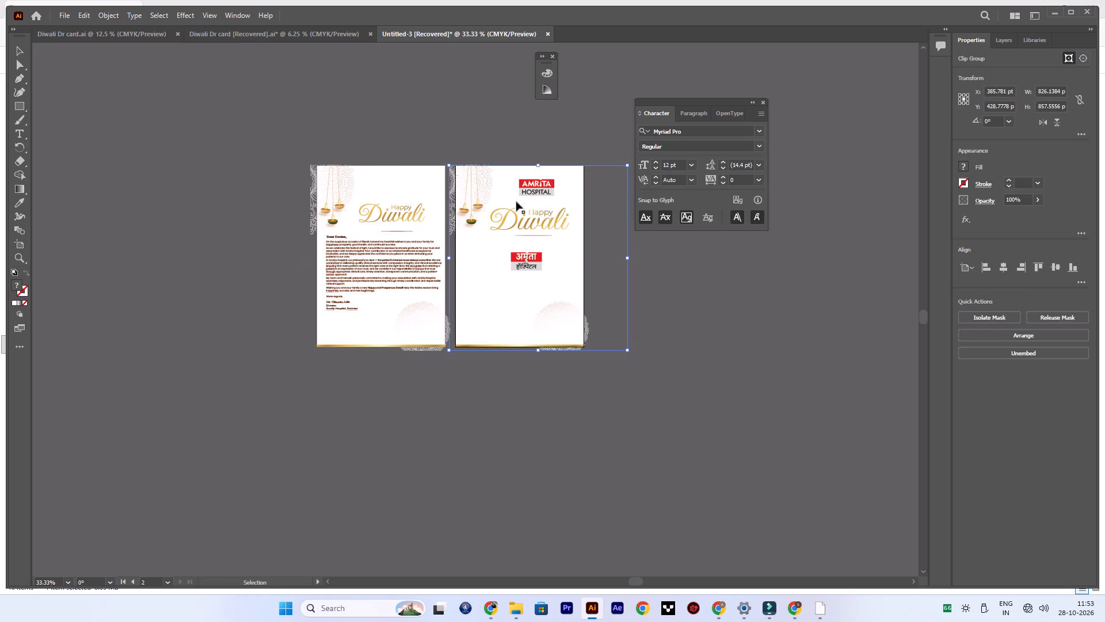
Take the English AMRITA HOSPITAL logo out of the second artboard's clip group and place it above the greeting on the letter artboard.
double_click(533, 189)
left_click(533, 189)
left_click_drag(542, 189, 535, 189)
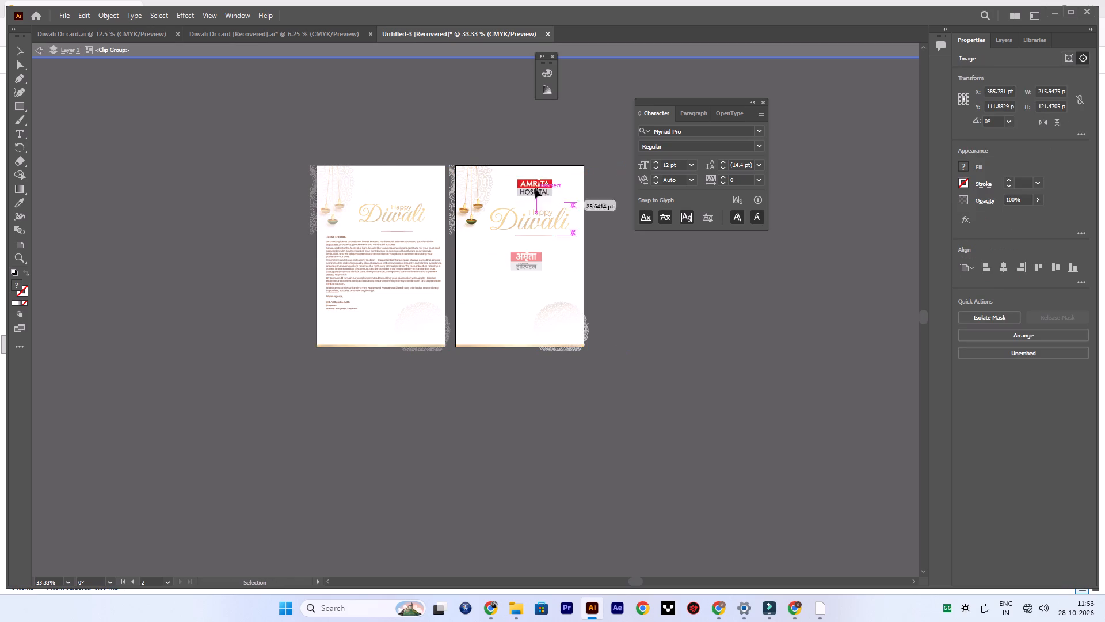
left_click_drag(535, 189, 388, 185)
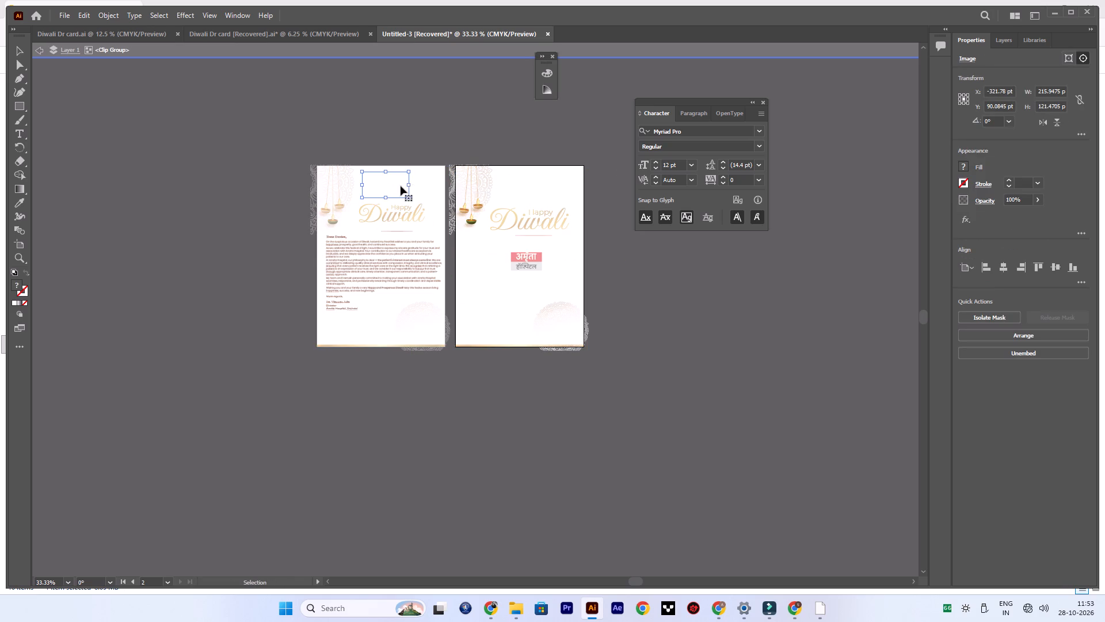
left_click(388, 184)
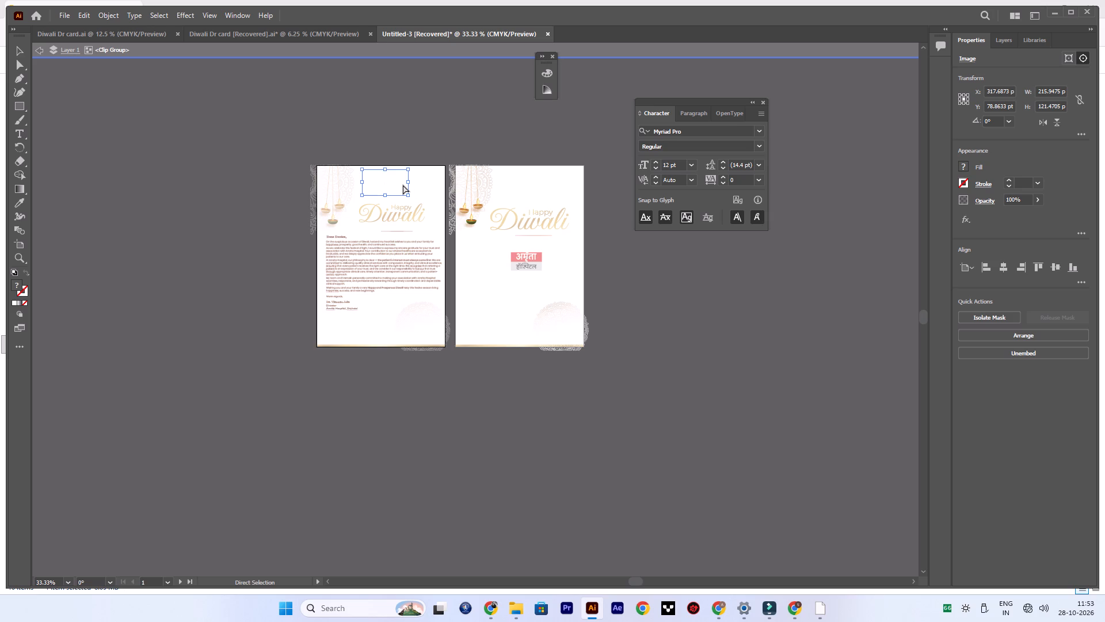
key("ctrl+x")
double_click(245, 189)
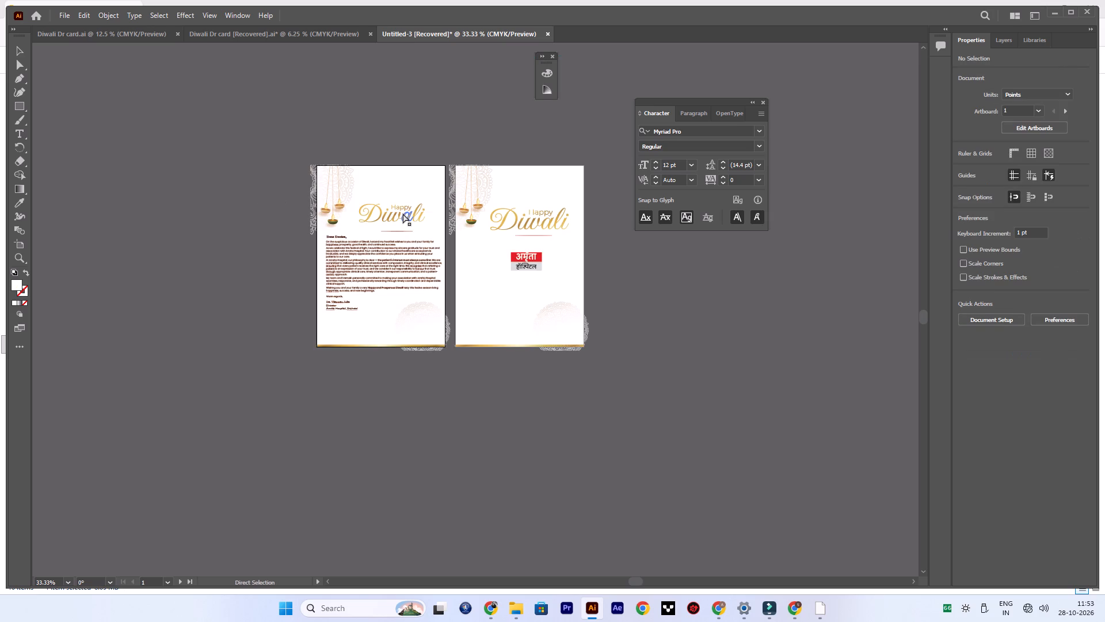
key("ctrl+v")
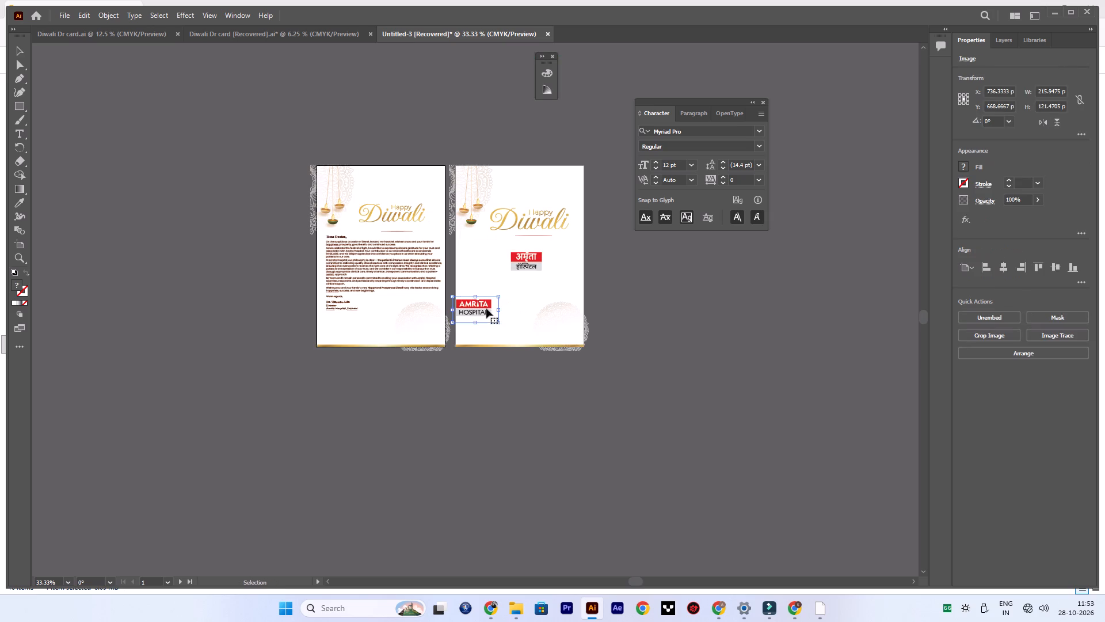
left_click_drag(485, 310, 409, 186)
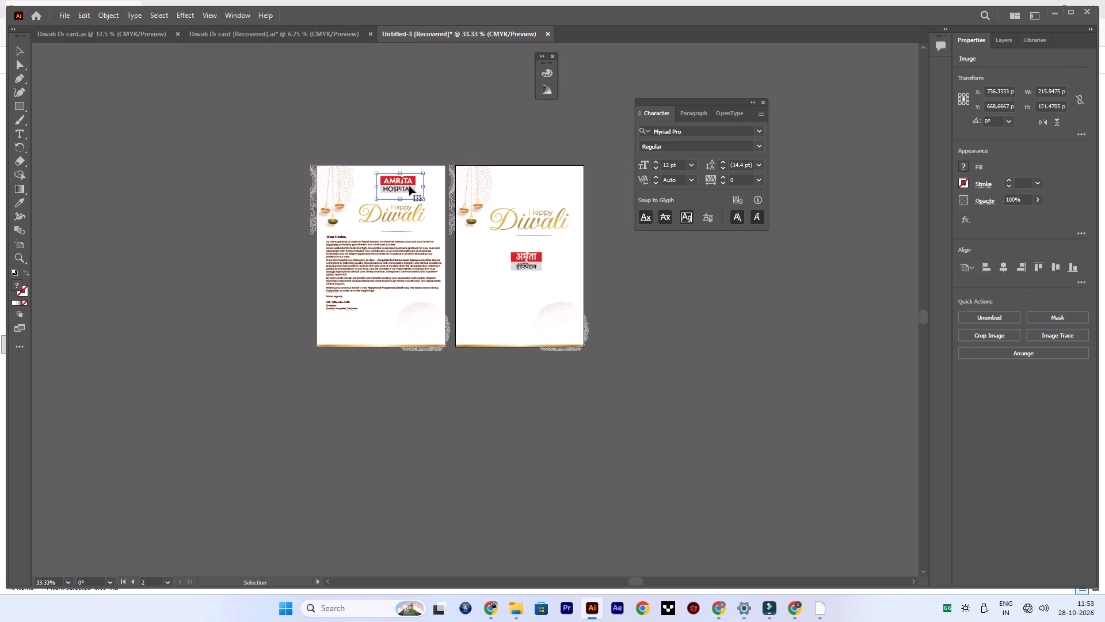
Examine the letter artboard with the English logo, reading from the salutation through the body text to the sign-off.
scroll(388, 211, "up", 6, "alt")
scroll(388, 211, "down", 6)
scroll(388, 211, "down", 4, "alt")
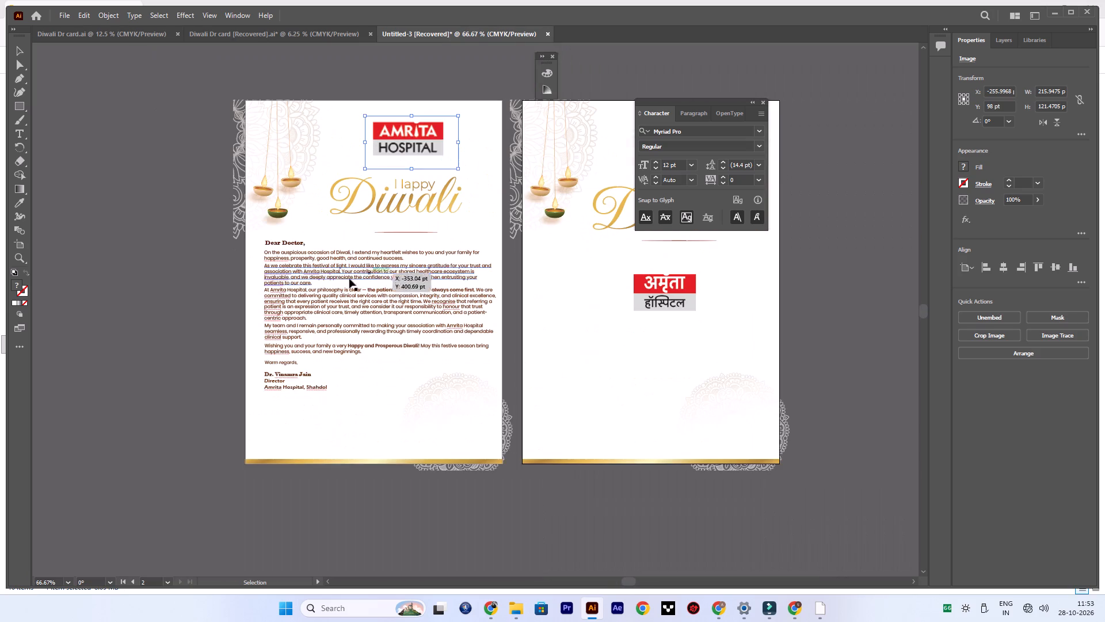
key("space")
key("space")
key("space")
key("space")
key("space")
left_click_drag(325, 262, 471, 246)
scroll(447, 246, "up", 4, "alt")
scroll(447, 246, "down", 1, "alt")
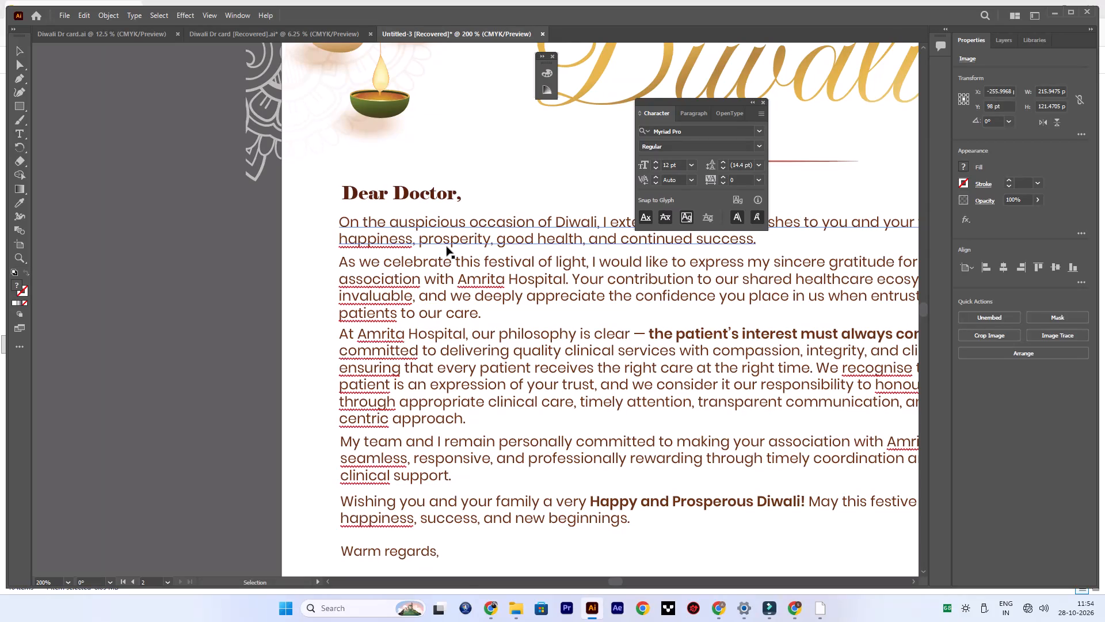
scroll(452, 236, "down", 7)
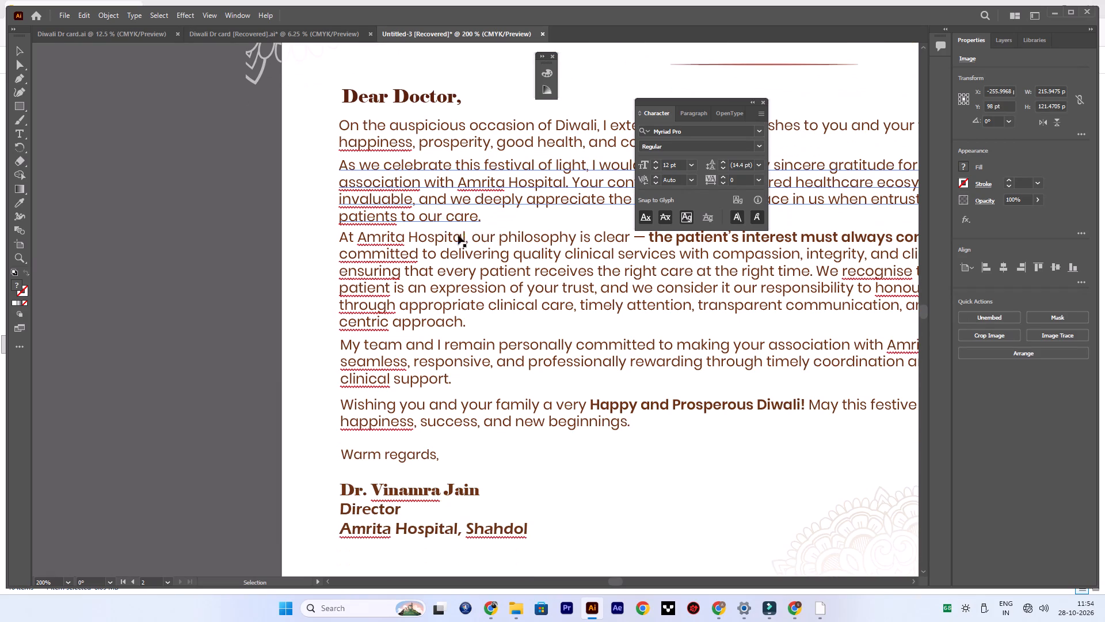
scroll(504, 274, "down", 4, "alt")
scroll(507, 274, "up", 2, "alt")
scroll(507, 274, "down", 1, "alt")
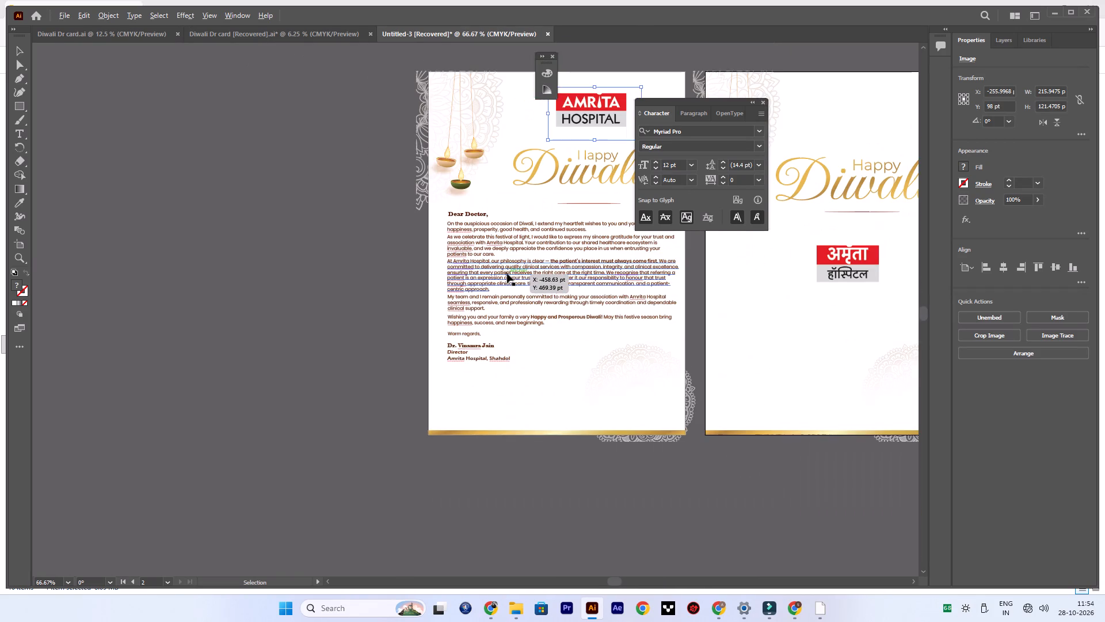
key("space")
key("space")
key("space")
key("space")
key("space")
key("space")
left_click_drag(547, 267, 402, 273)
scroll(381, 271, "up", 2)
left_click(213, 246)
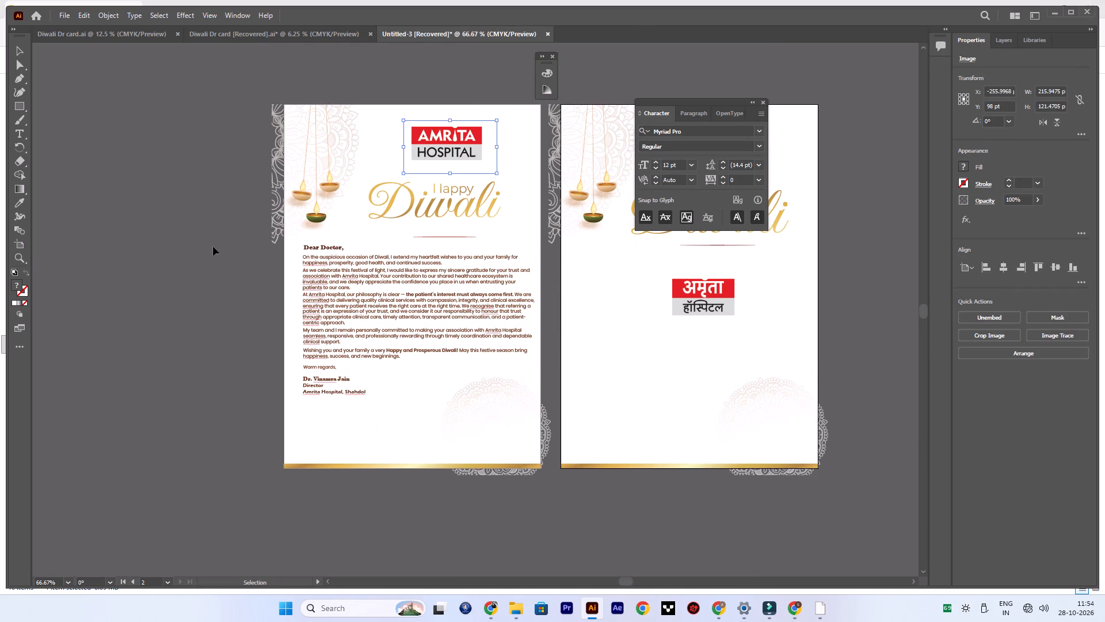
Copy the doctor's name line from the sign-off and paste it as separate text in the blank space beside it.
scroll(290, 249, "down", 2)
scroll(346, 299, "up", 1, "alt")
scroll(346, 299, "down", 1, "alt")
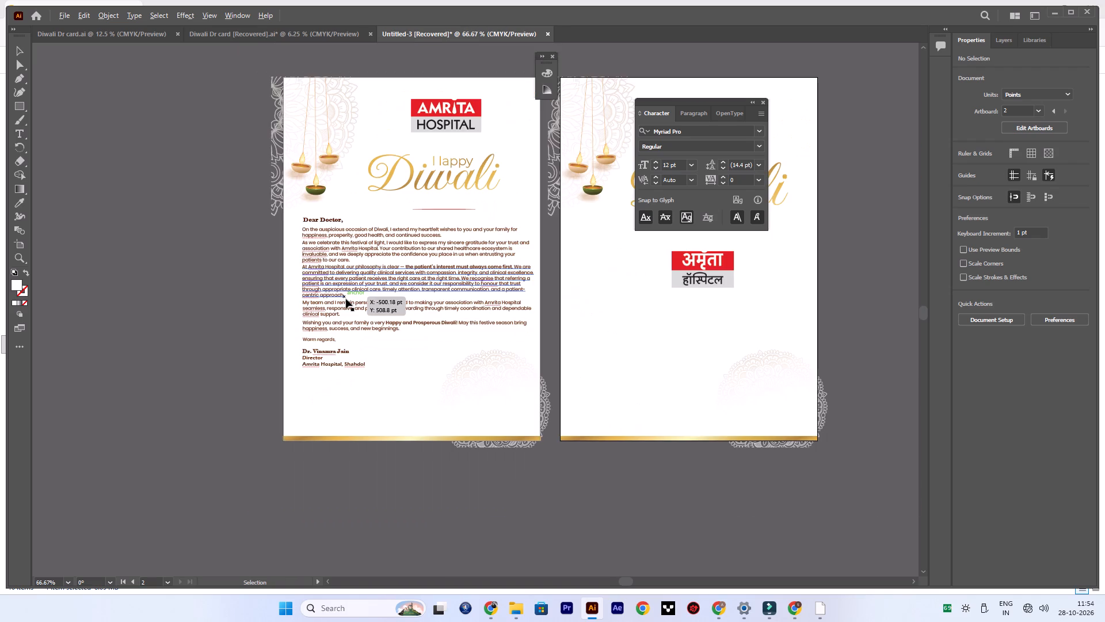
scroll(346, 299, "down", 6)
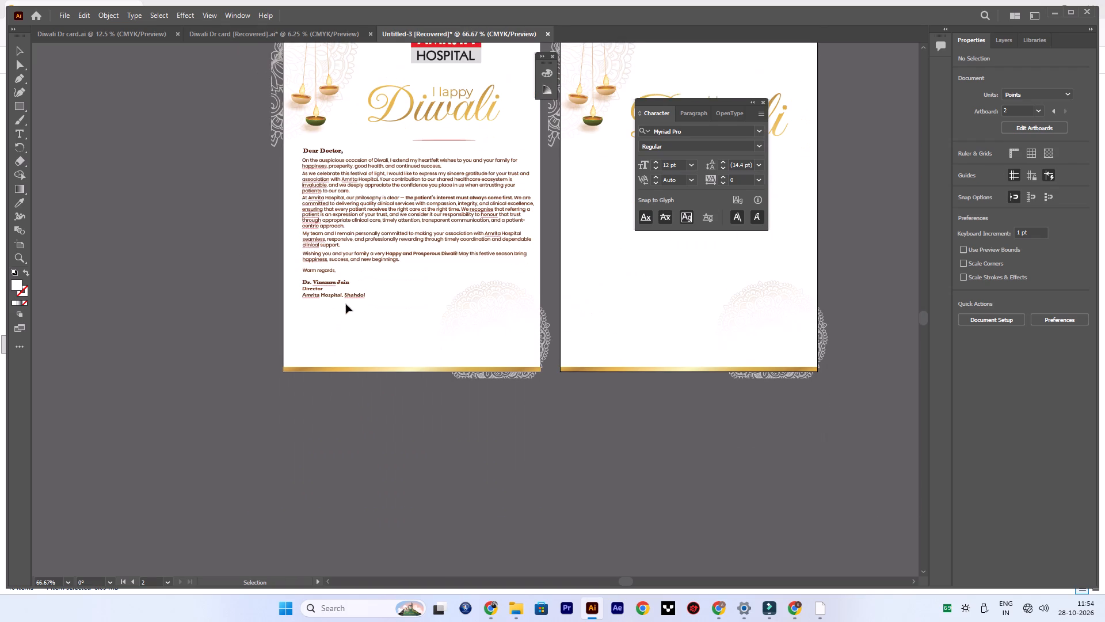
scroll(329, 289, "up", 6, "alt")
scroll(329, 289, "down", 3, "alt")
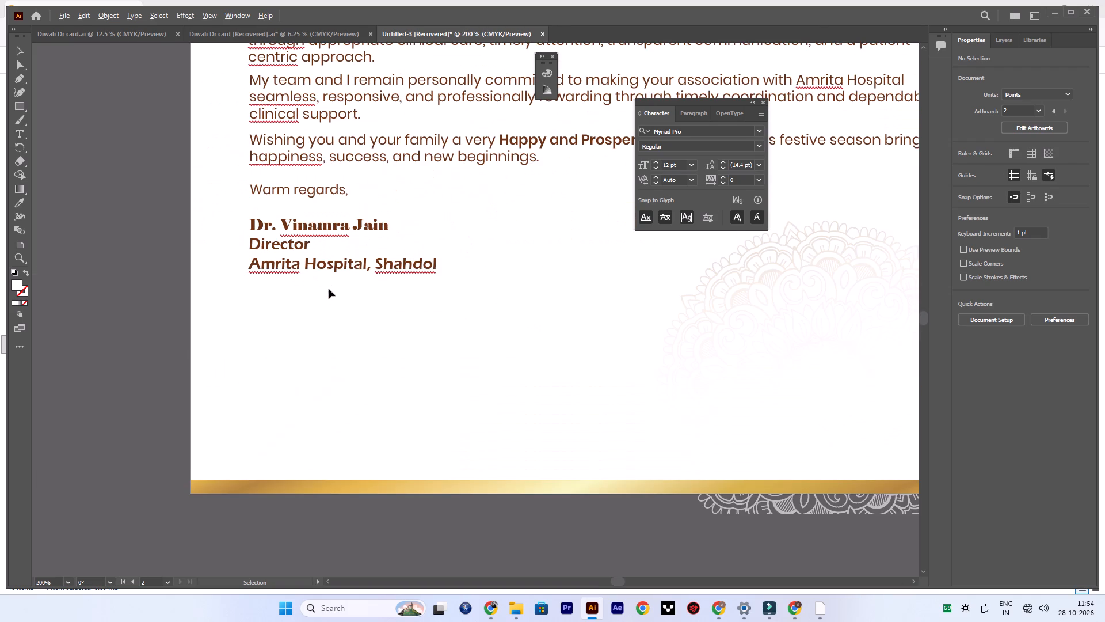
scroll(329, 288, "up", 6)
scroll(329, 287, "down", 1)
scroll(329, 287, "up", 4)
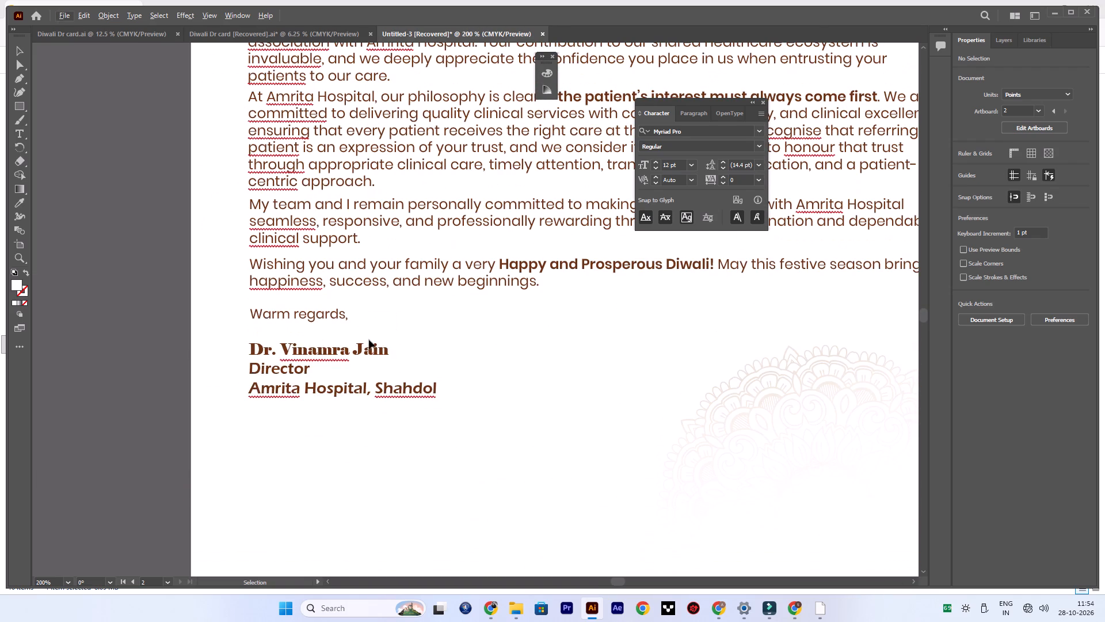
left_click(312, 348)
triple_click(314, 348)
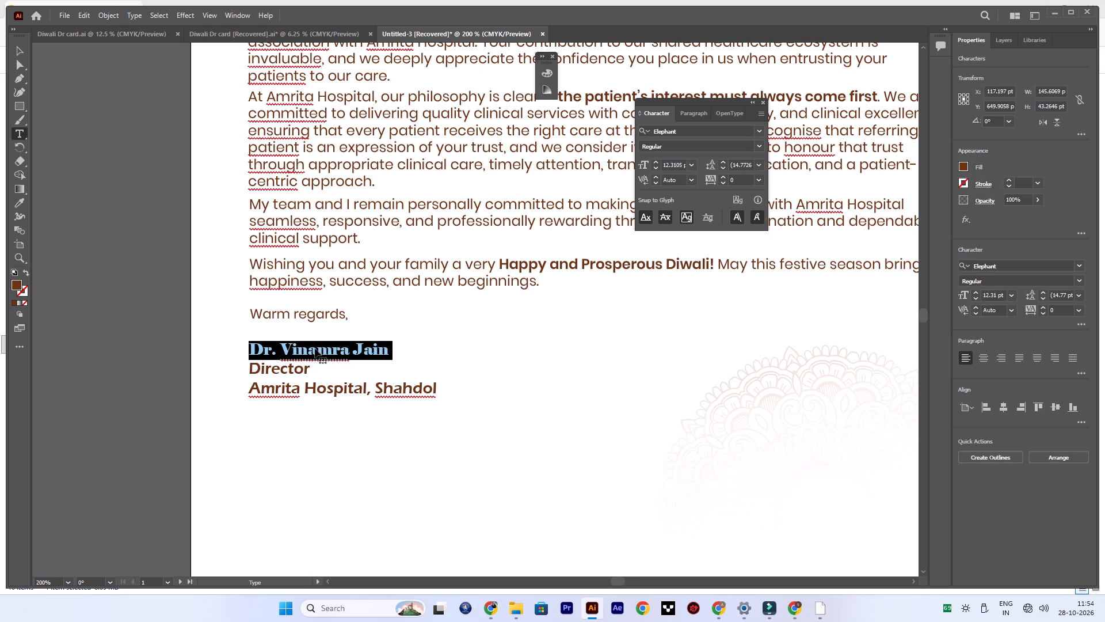
key("ctrl+c")
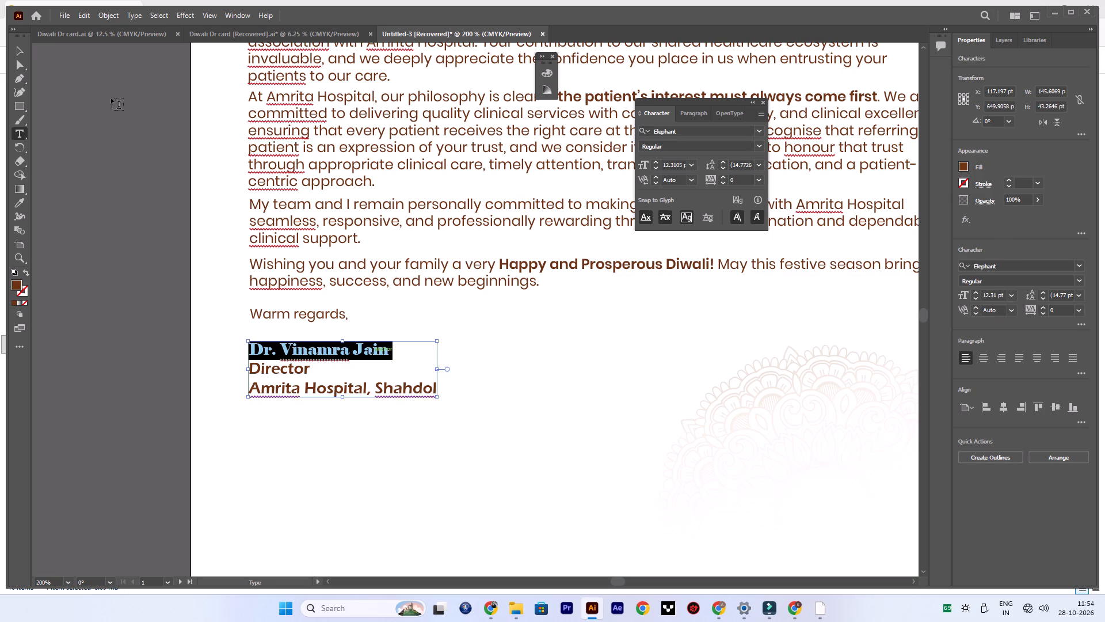
left_click(20, 47)
left_click(117, 217)
left_click(17, 138)
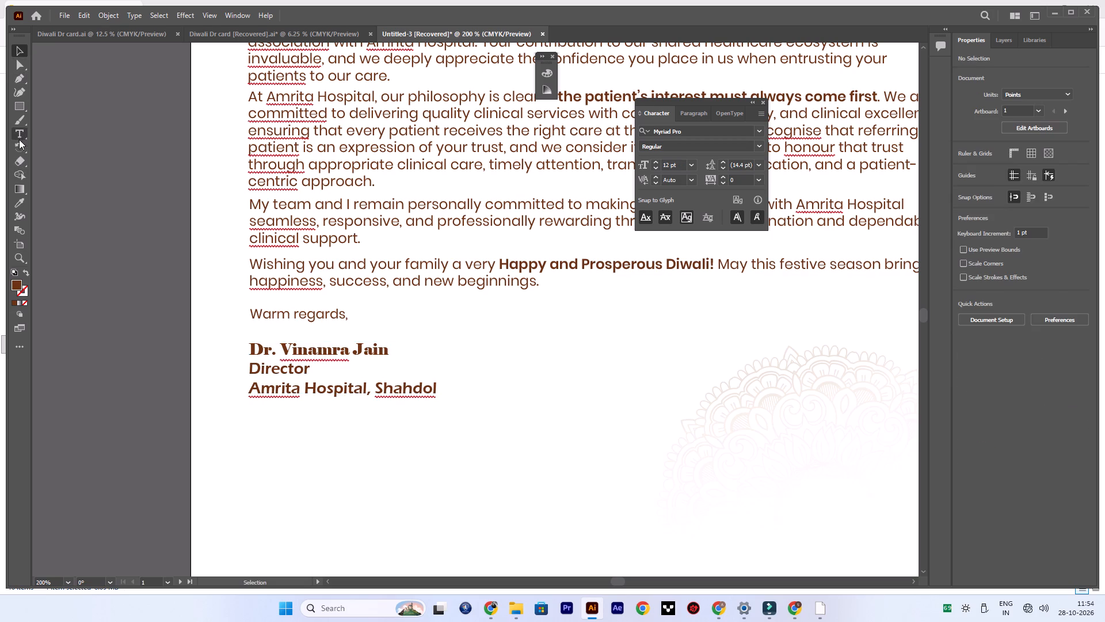
left_click(557, 369)
key("BackSpace")
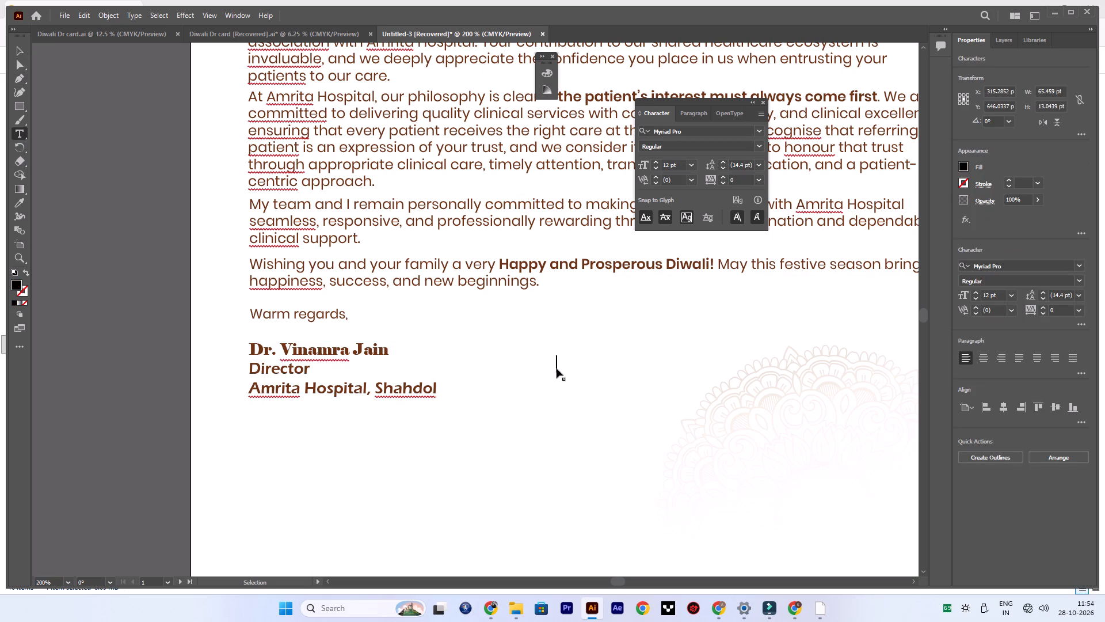
key("ctrl+v")
Remove the "Dr." title and the leading space from the pasted name.
left_click_drag(586, 365, 581, 365)
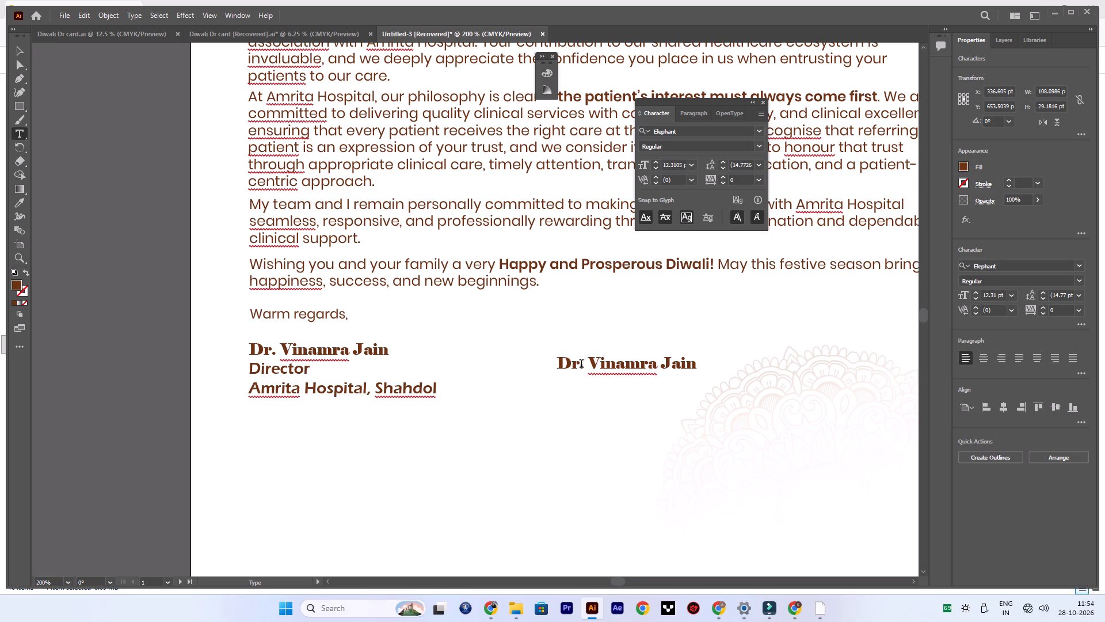
left_click_drag(581, 365, 517, 365)
key("BackSpace")
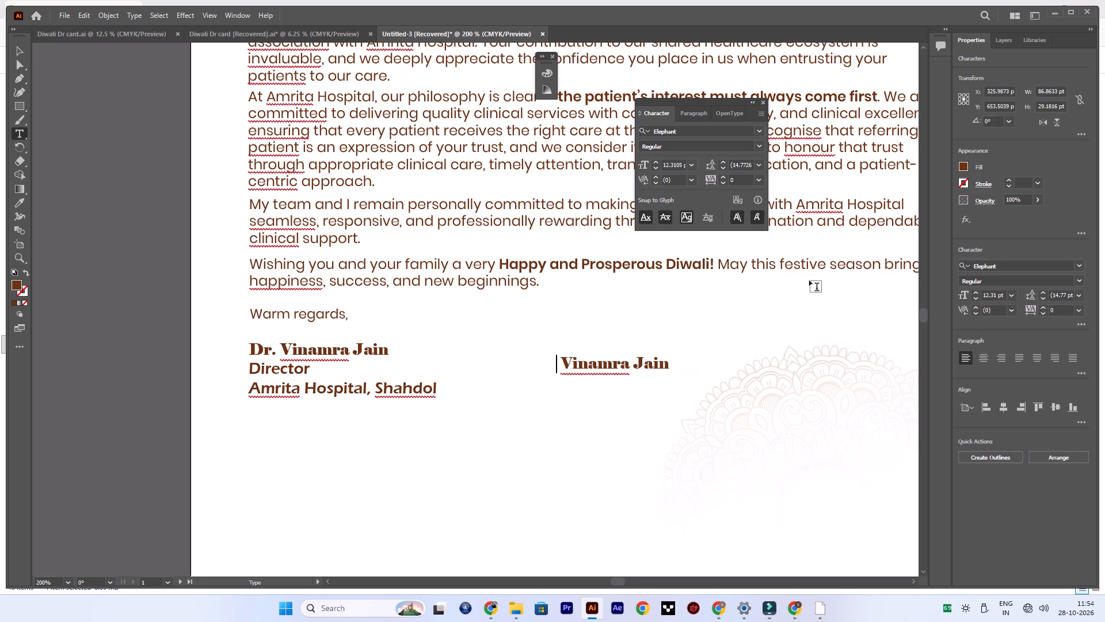
key("Right")
key("BackSpace")
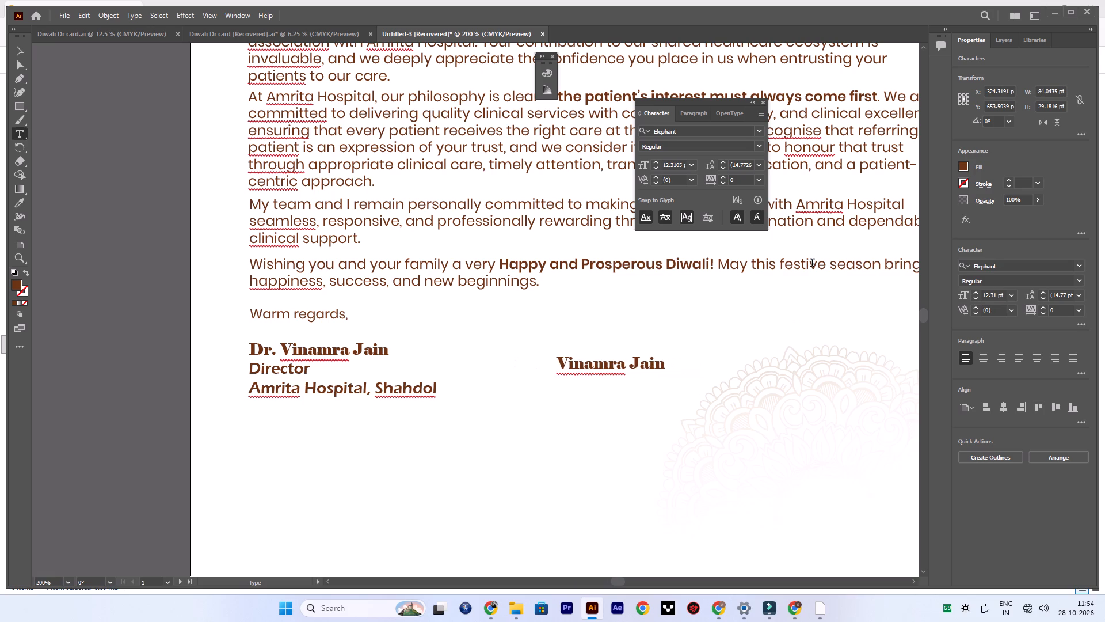
Restyle the separate name as a black Mistral signature placed between "Warm regards," and the lowered sign-off block.
left_click(17, 47)
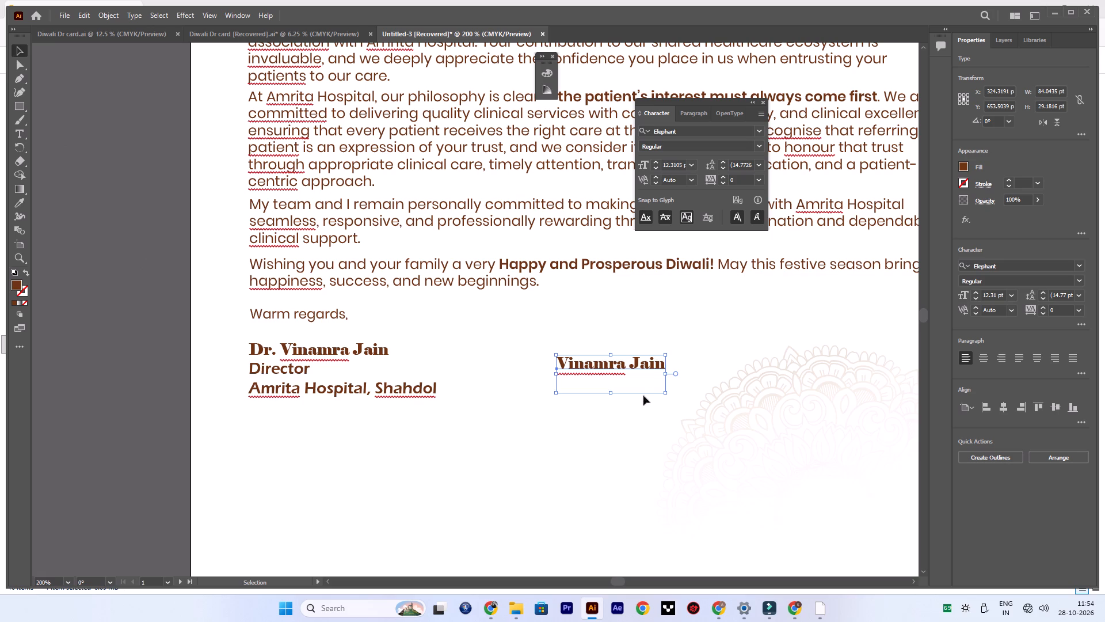
left_click(1082, 267)
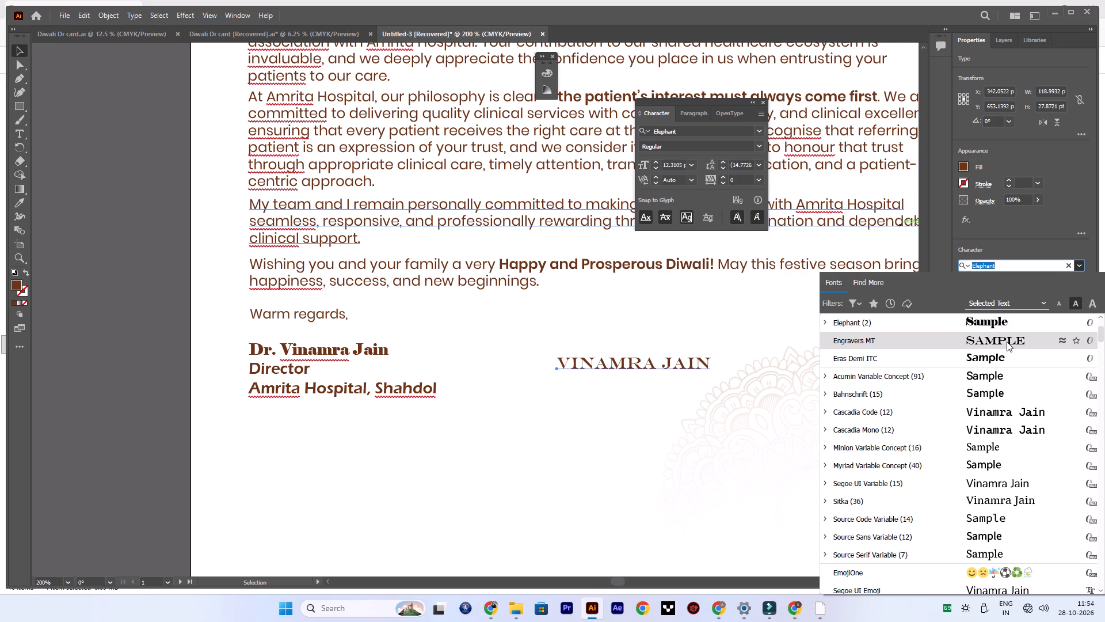
scroll(1007, 342, "down", 5)
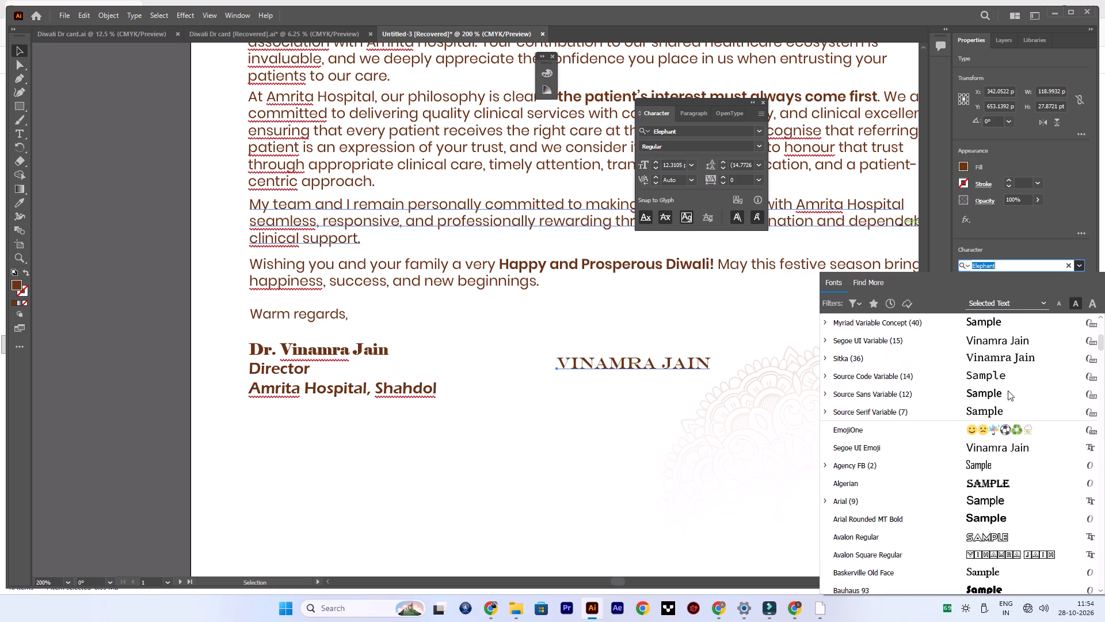
scroll(1008, 390, "down", 16)
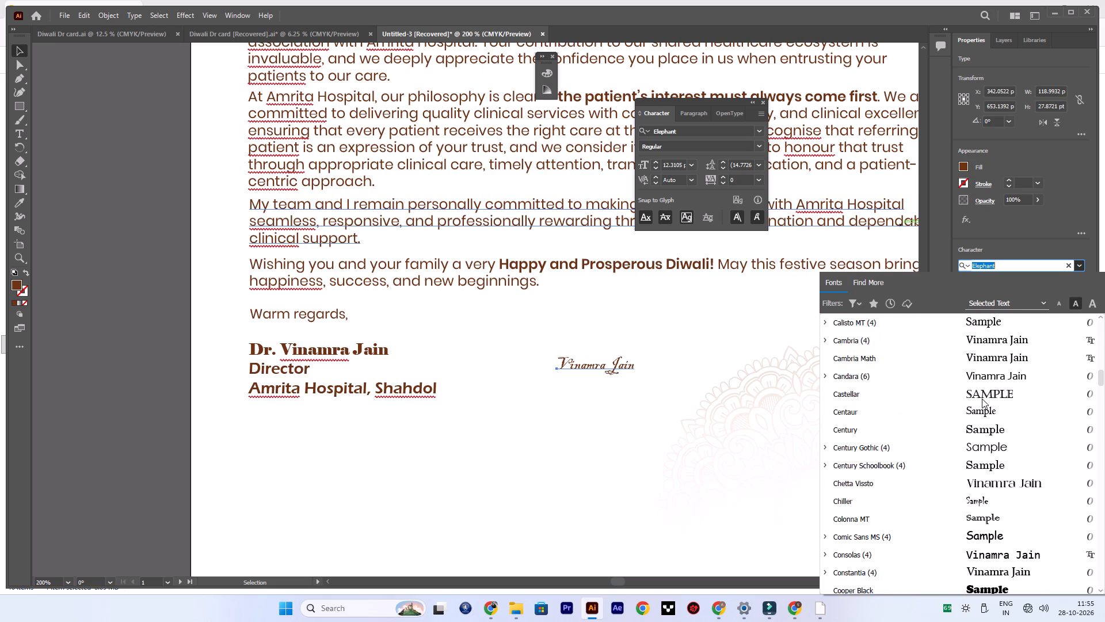
scroll(982, 399, "down", 7)
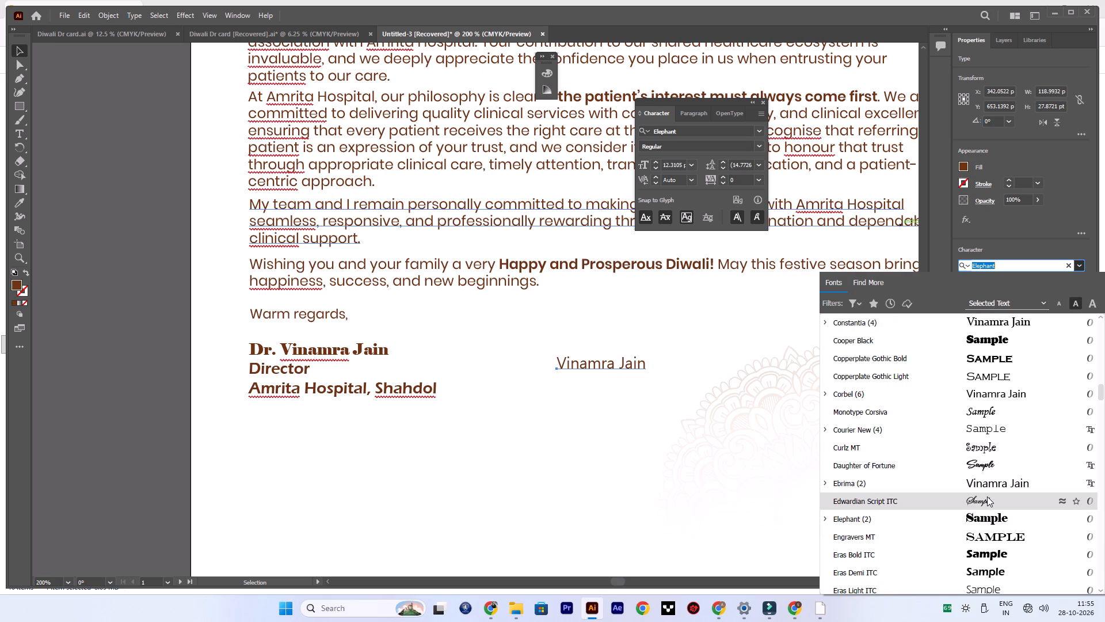
Change the font of the separate name beside the sign-off block to Mistral.
scroll(940, 313, "down", 4)
scroll(1001, 424, "down", 15)
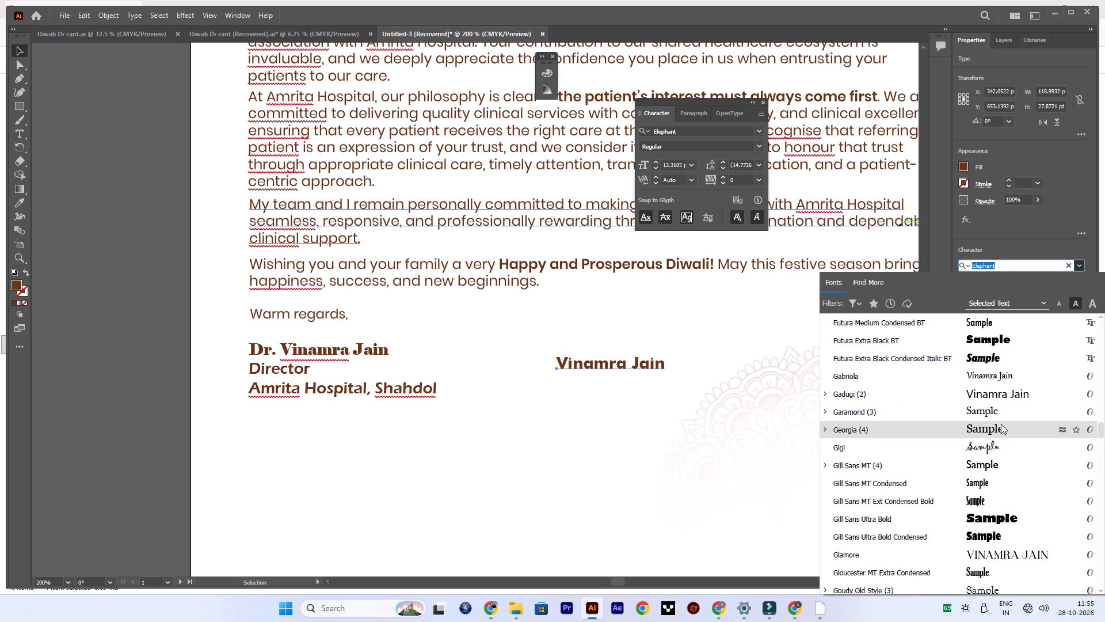
scroll(1001, 424, "down", 9)
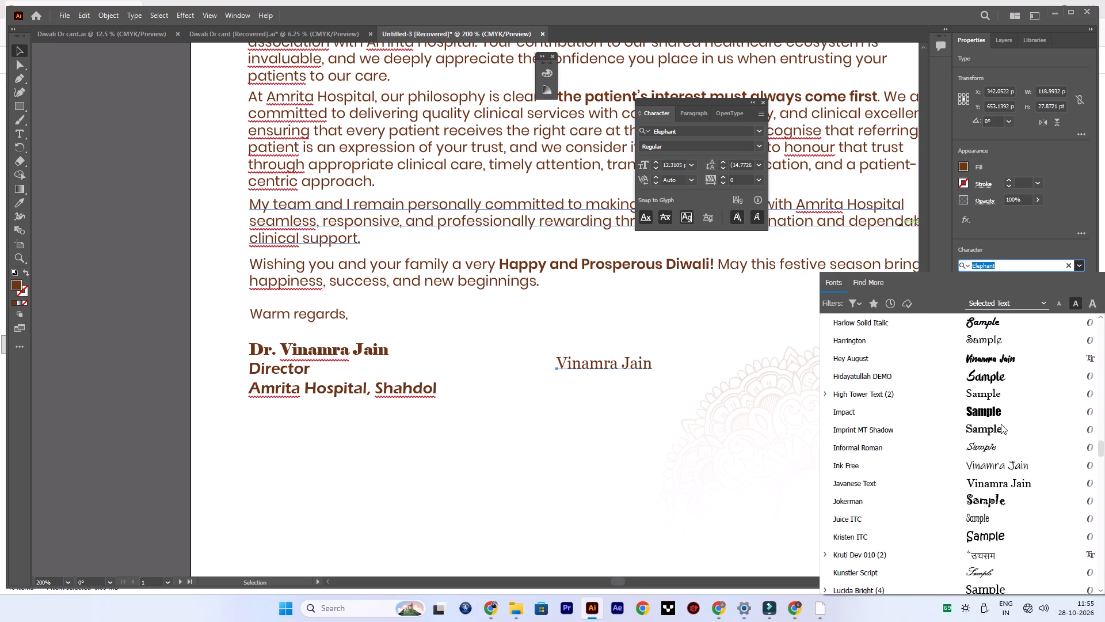
scroll(1001, 424, "down", 9)
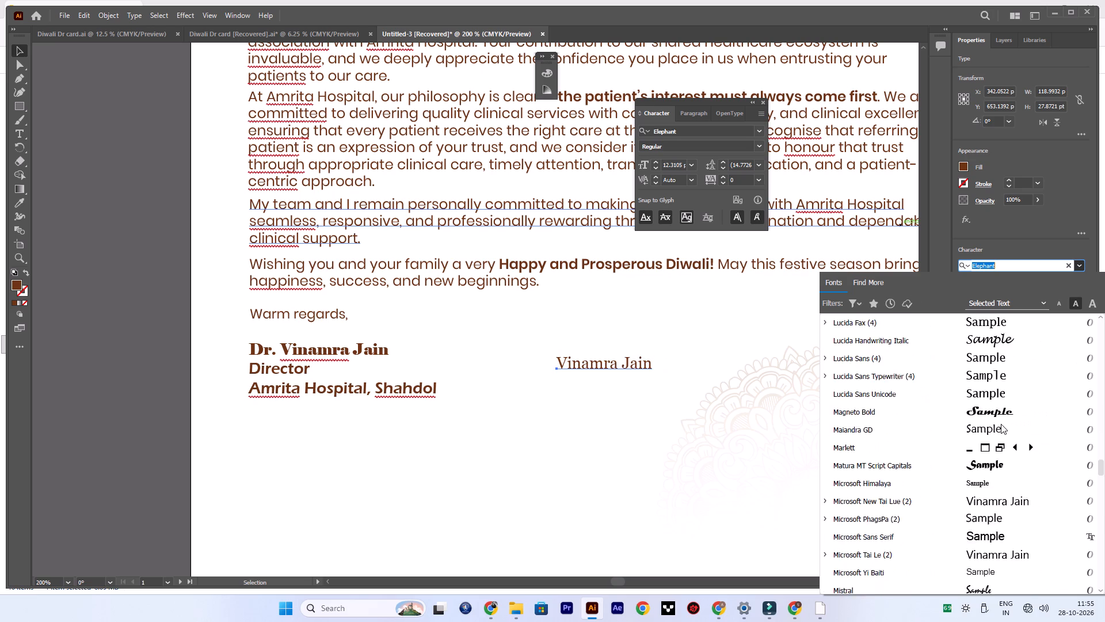
scroll(1001, 424, "down", 3)
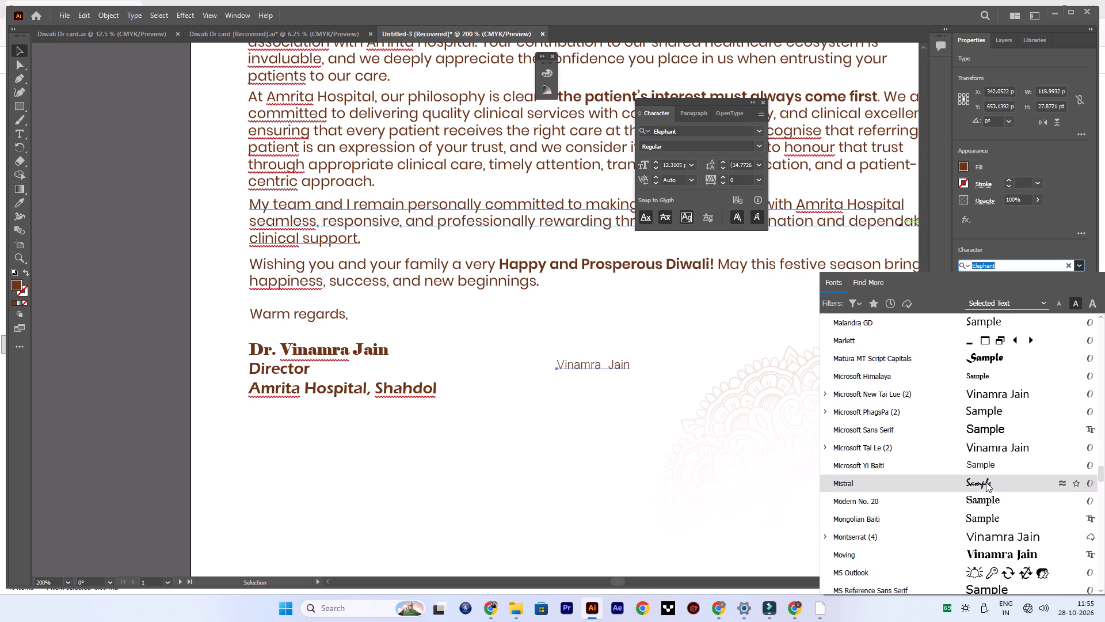
left_click(986, 482)
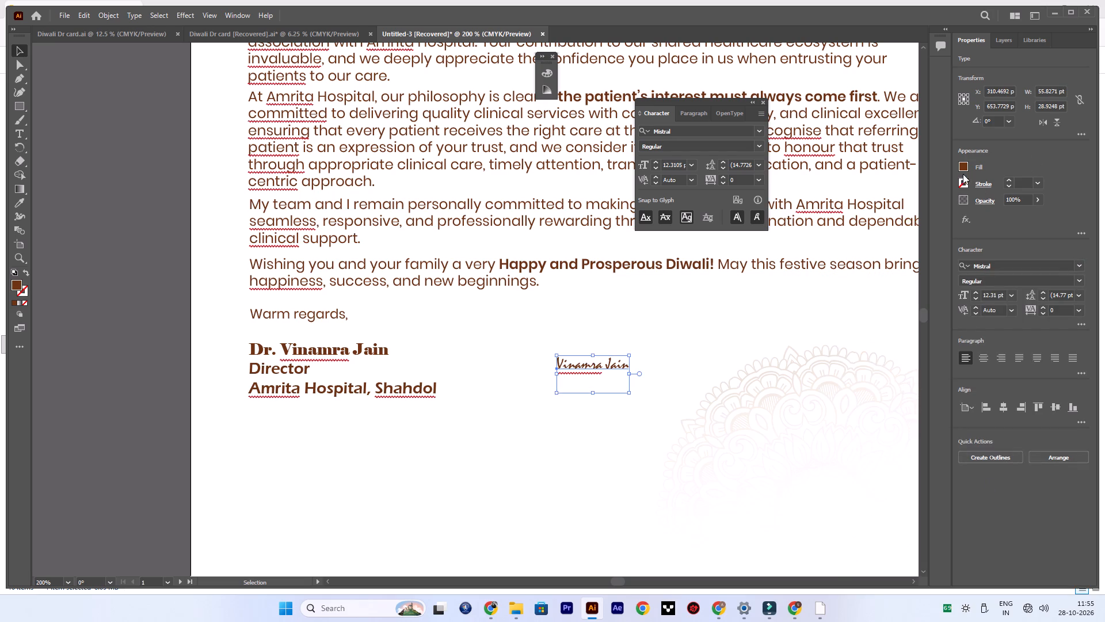
Change the fill of the Mistral name from the swatches to black and deselect it.
left_click(963, 168)
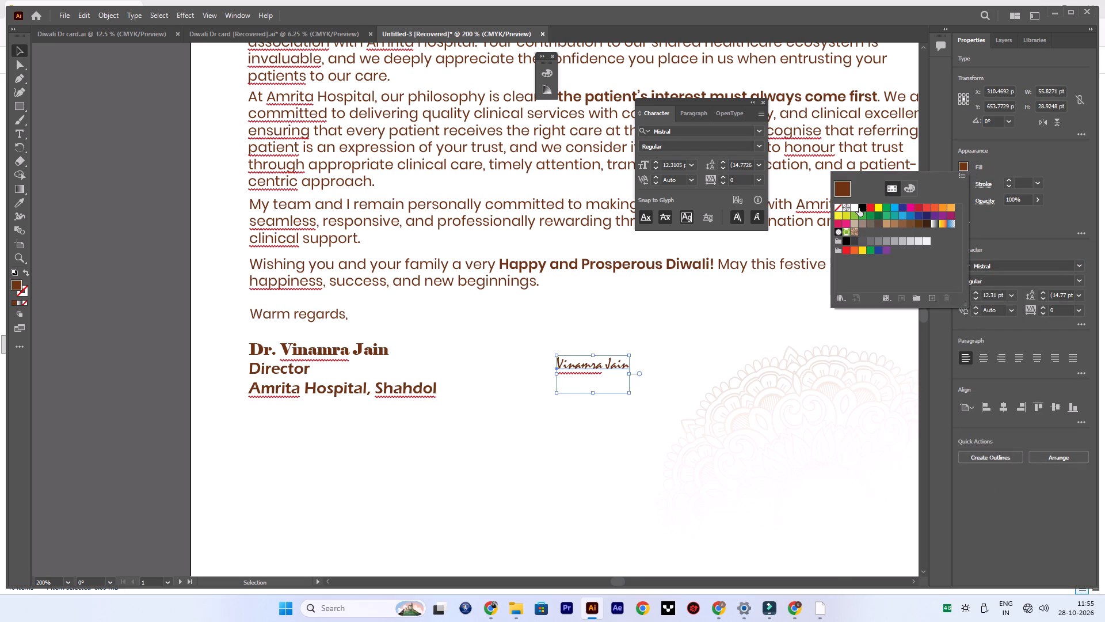
left_click(860, 208)
double_click(624, 374)
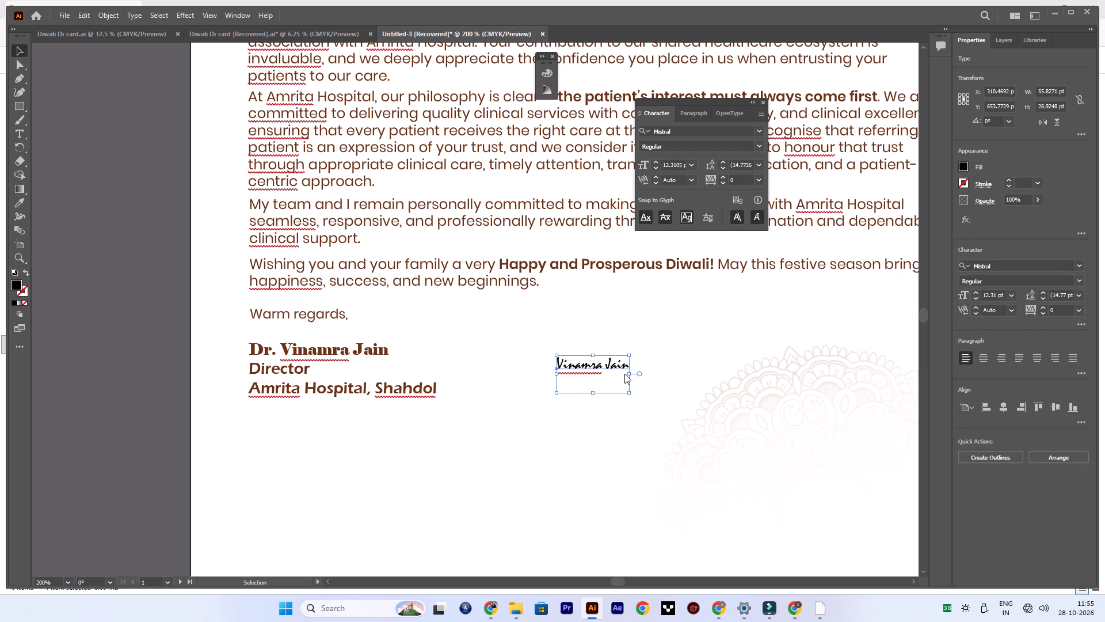
double_click(629, 369)
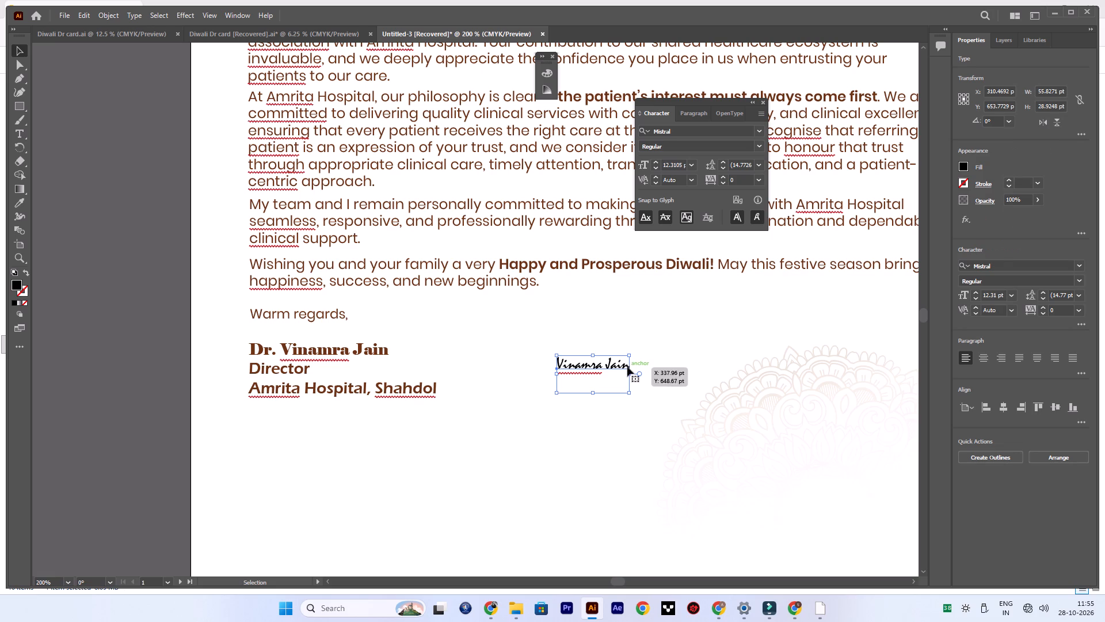
left_click(16, 52)
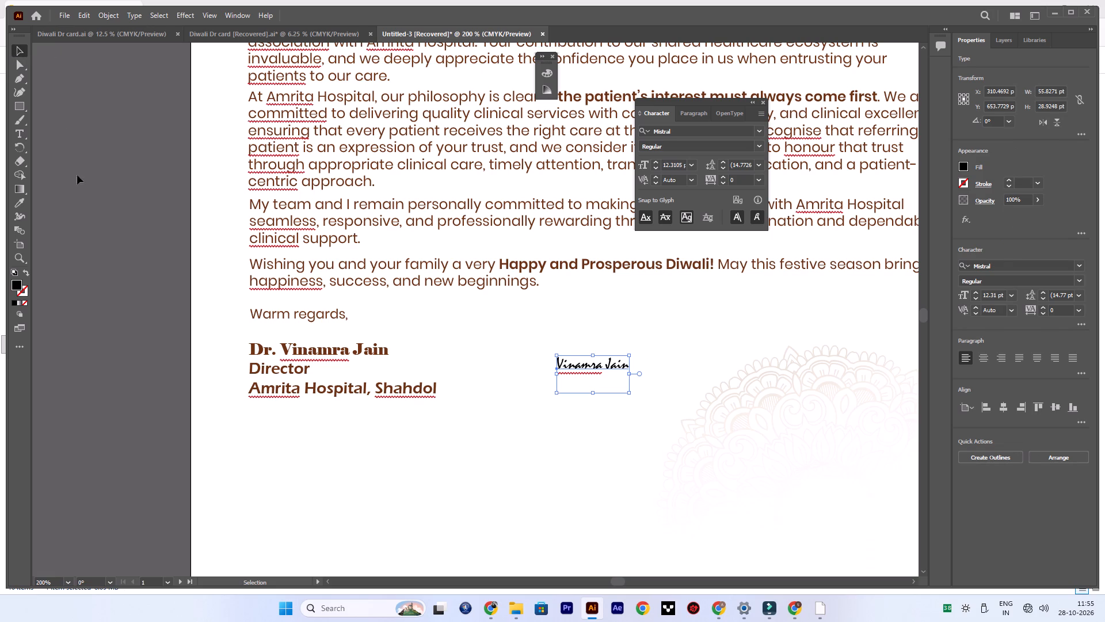
left_click(83, 198)
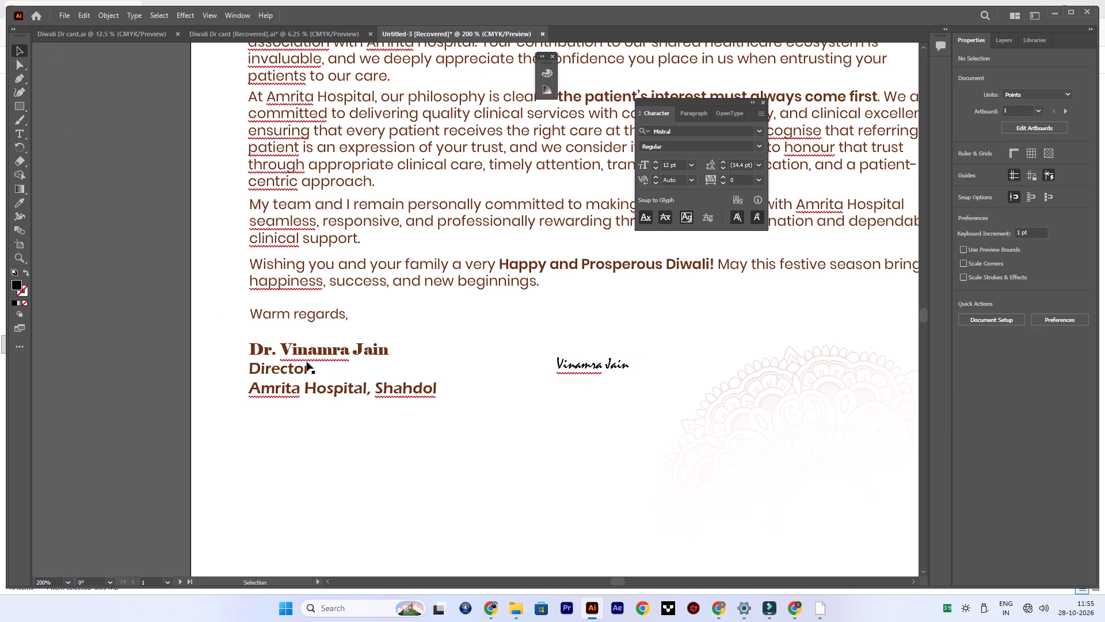
Lower the three-line sign-off block about 44 pt and move the black signature name into the gap under "Warm regards,".
left_click(287, 354)
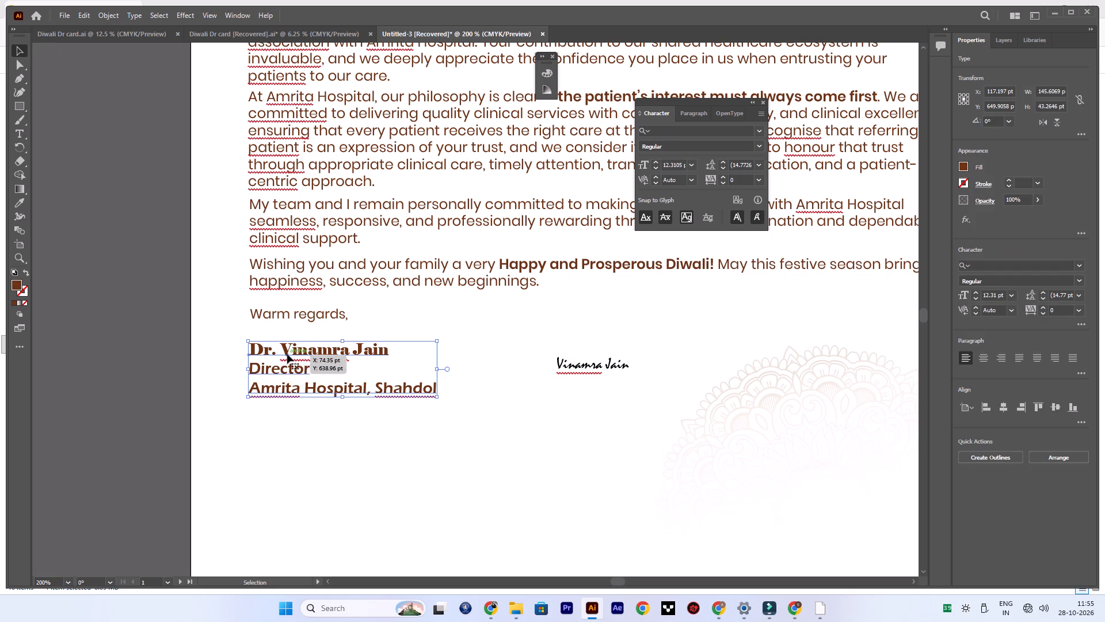
left_click_drag(302, 354, 302, 363)
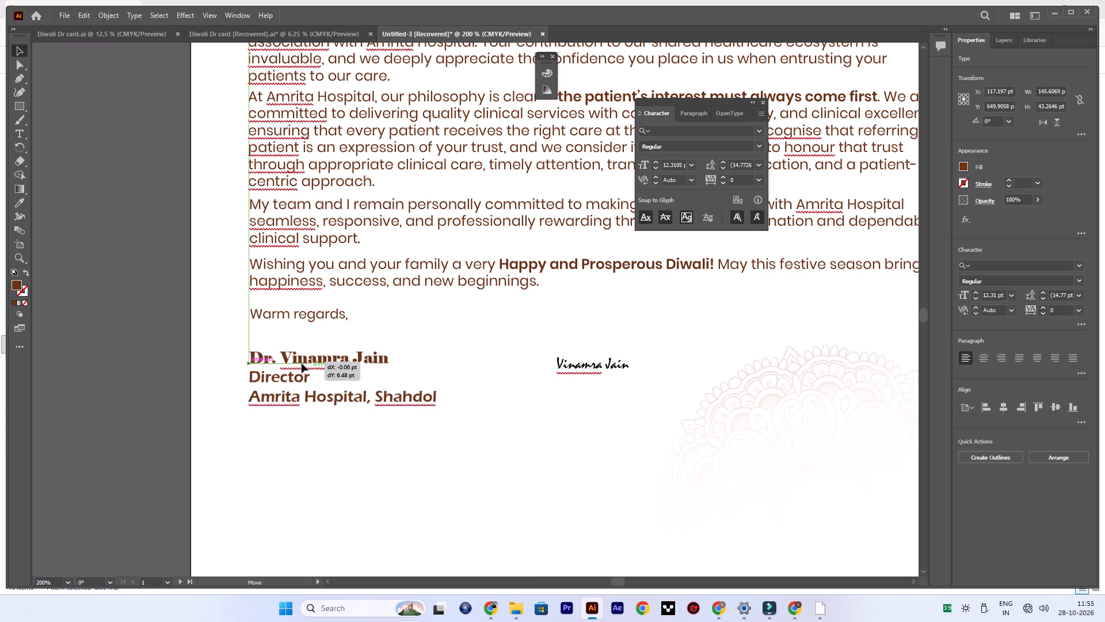
left_click_drag(302, 363, 300, 410)
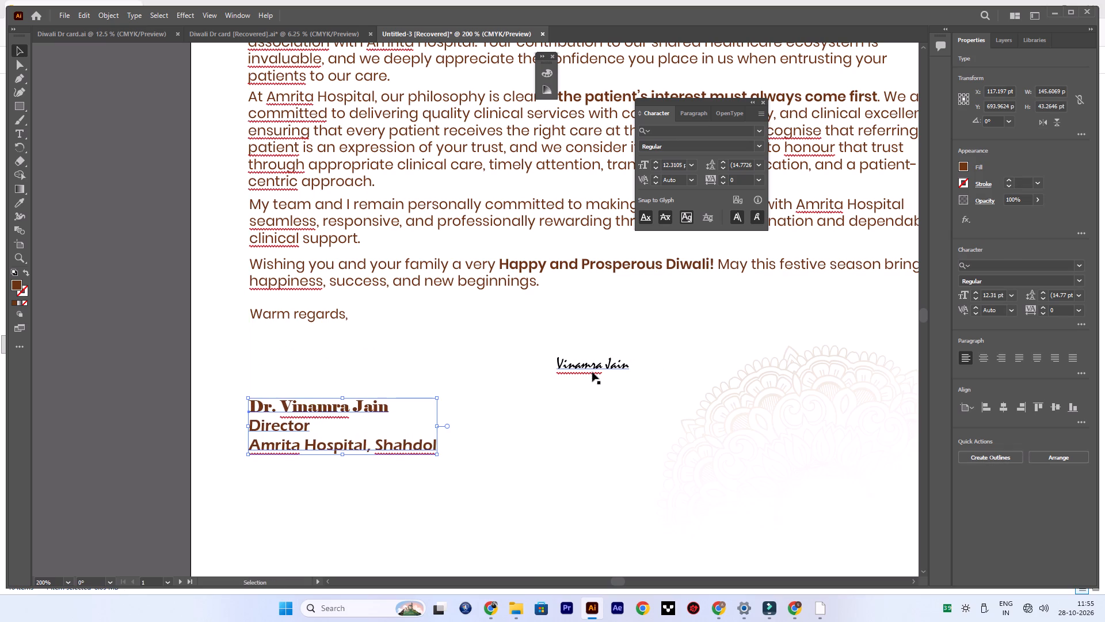
left_click_drag(591, 367, 309, 370)
key("ctrl+t")
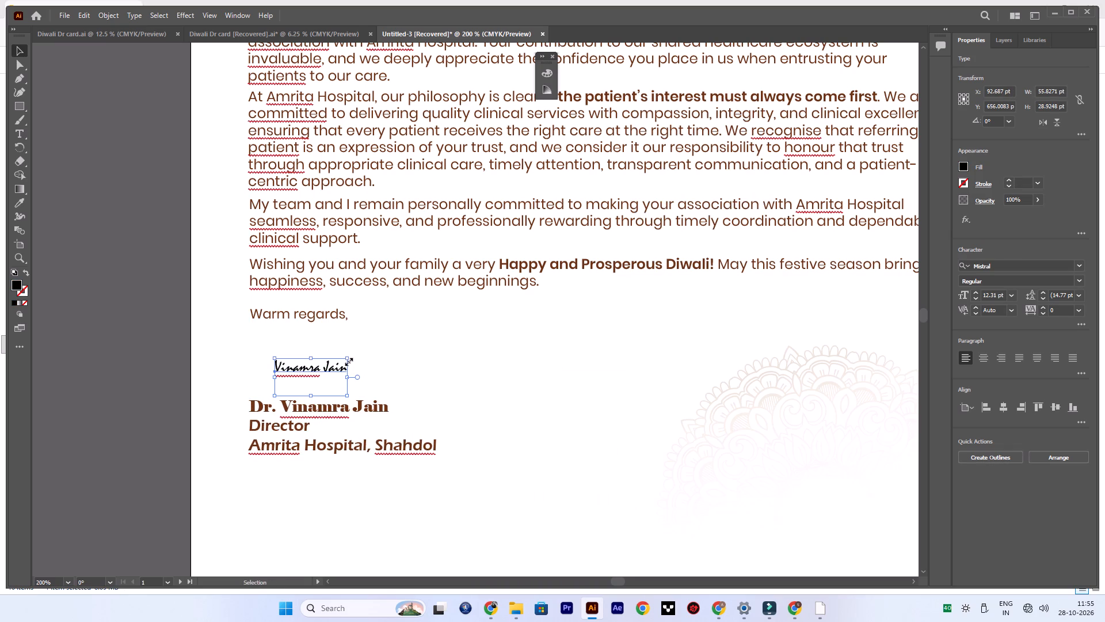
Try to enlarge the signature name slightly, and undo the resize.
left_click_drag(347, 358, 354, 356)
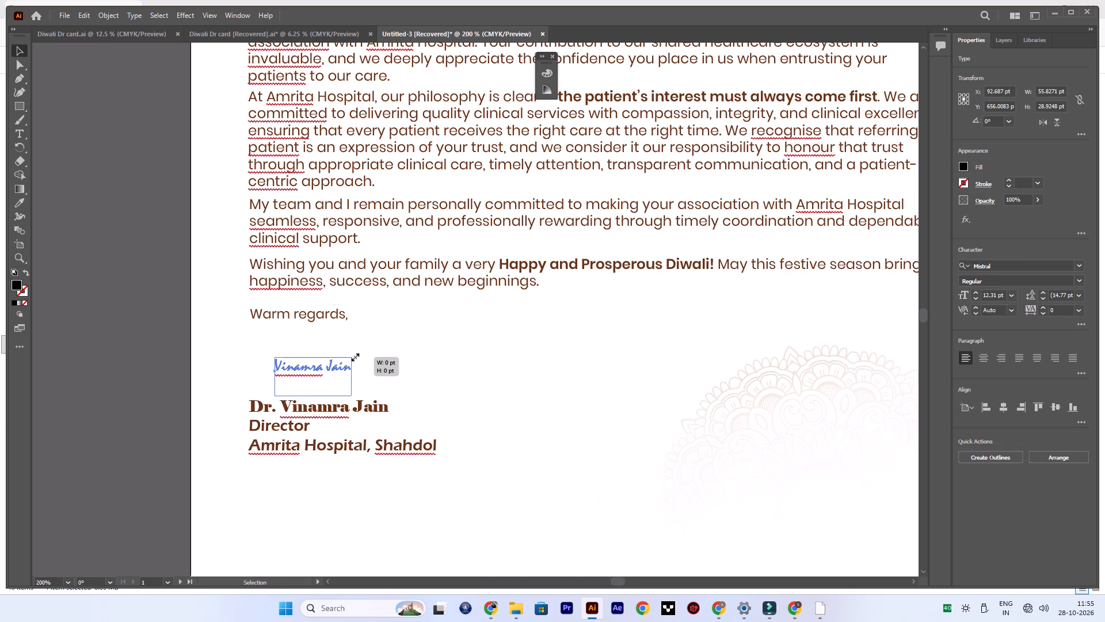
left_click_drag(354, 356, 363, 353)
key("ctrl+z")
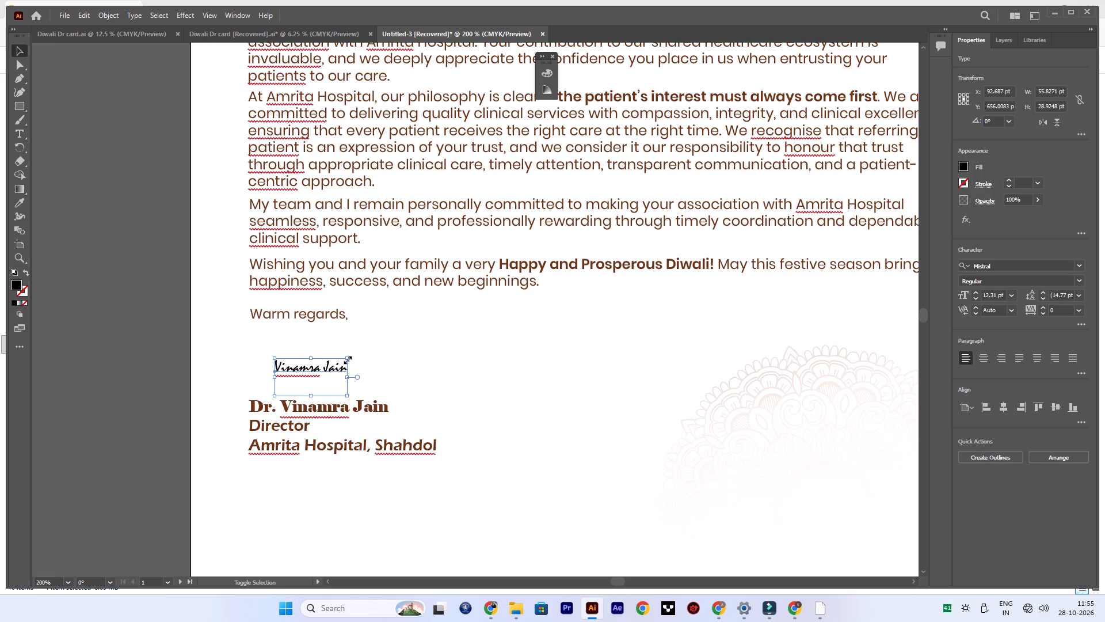
Enlarge the signature to about 18.4 pt, tilt it upward about 13°, and position it just above the doctor's printed name.
left_click_drag(346, 358, 396, 340, "shift")
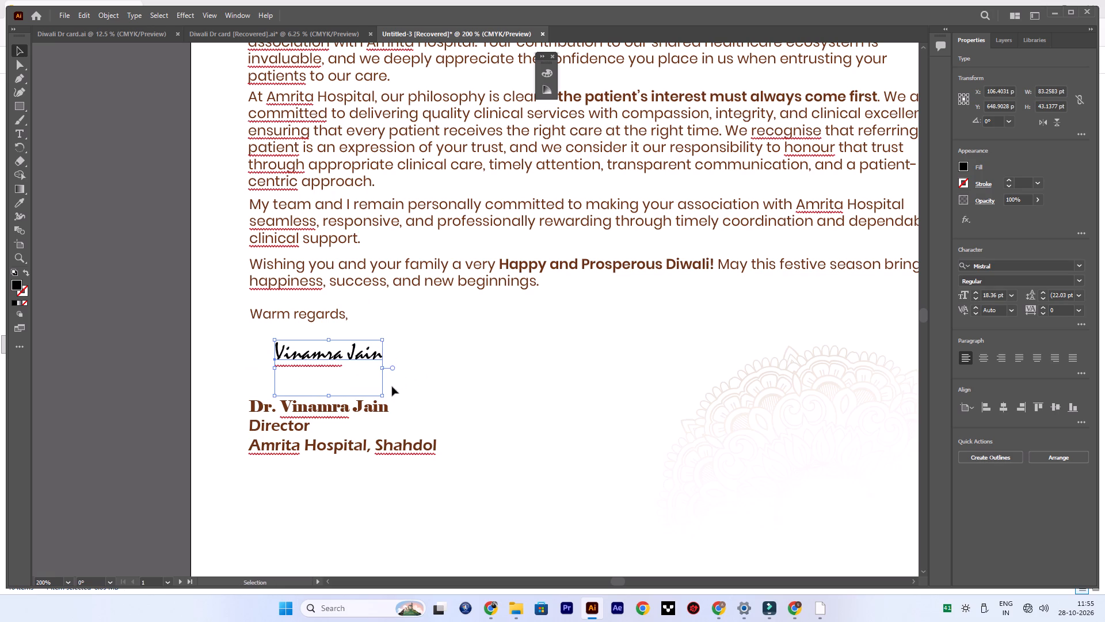
left_click_drag(387, 399, 391, 385)
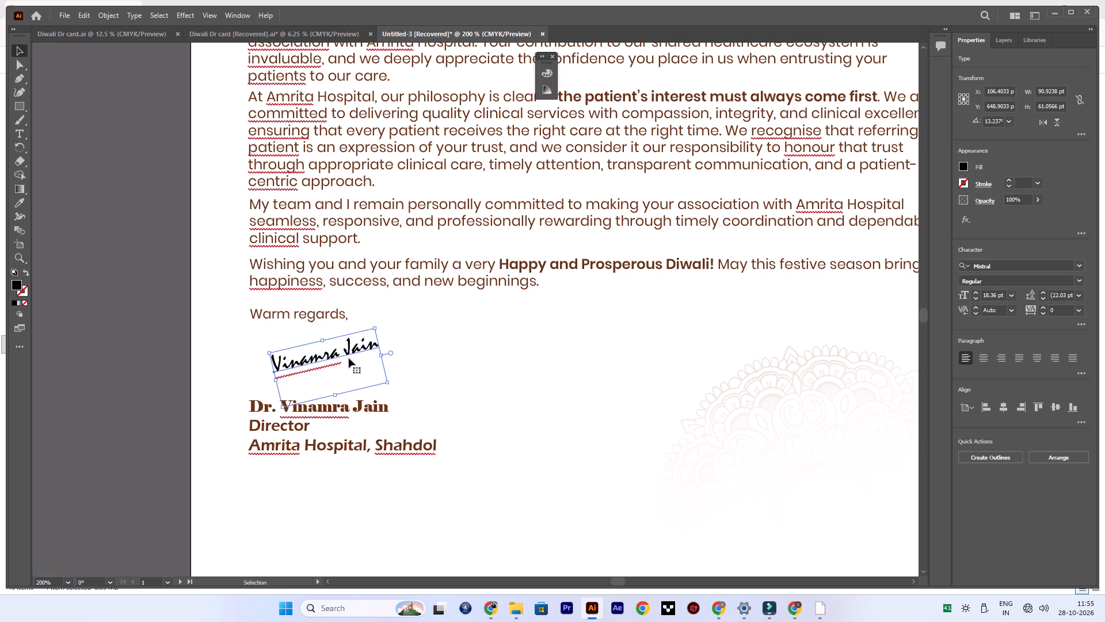
left_click_drag(337, 352, 318, 369)
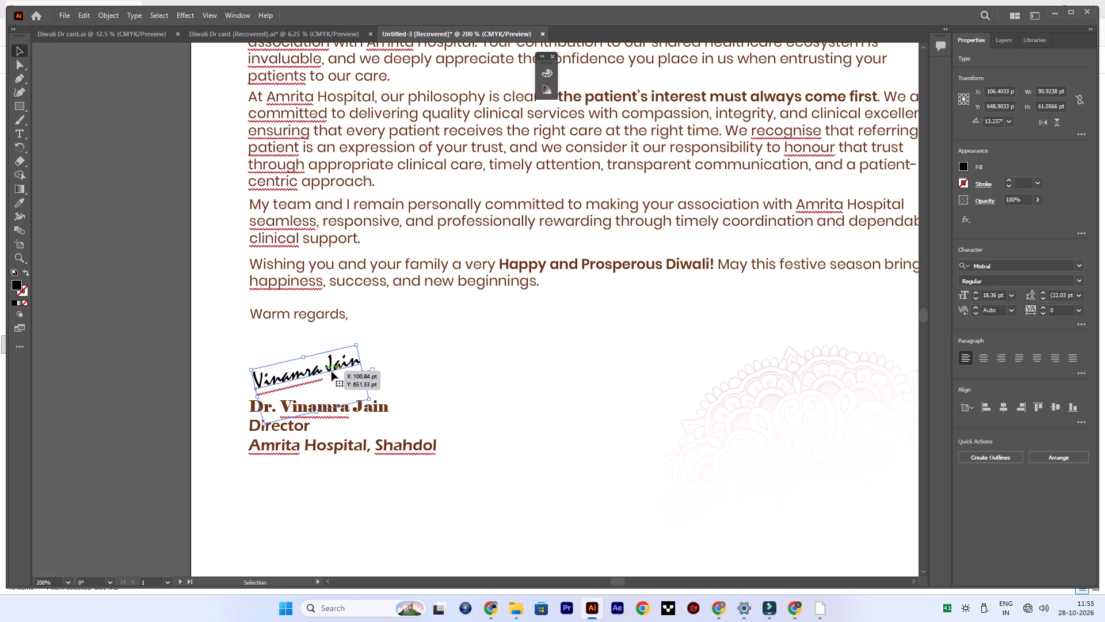
double_click(338, 376)
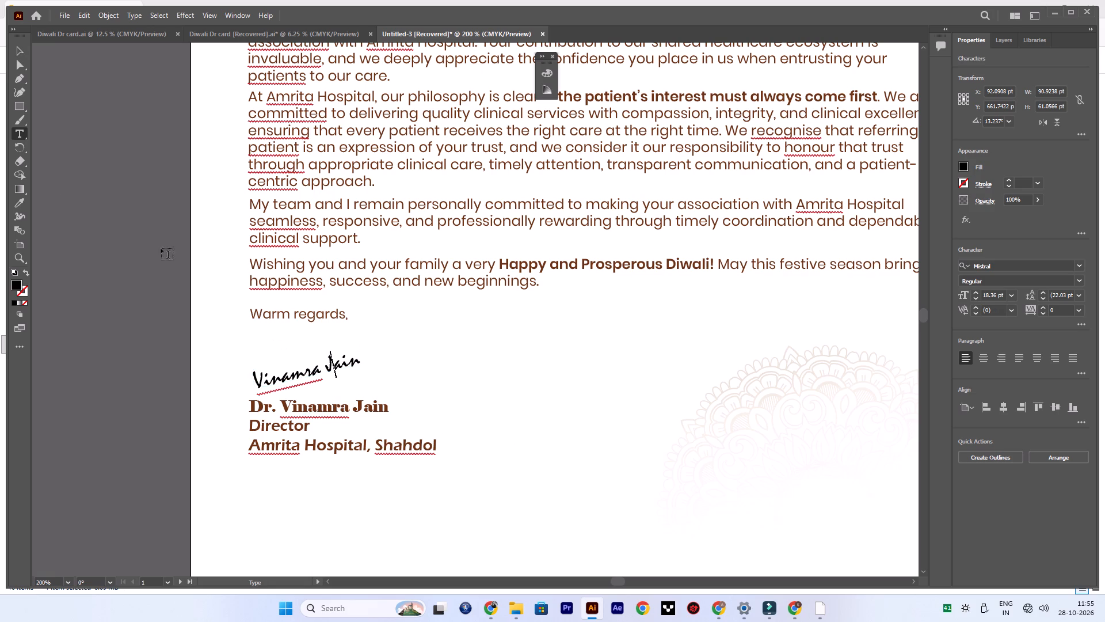
left_click(20, 52)
left_click(100, 124)
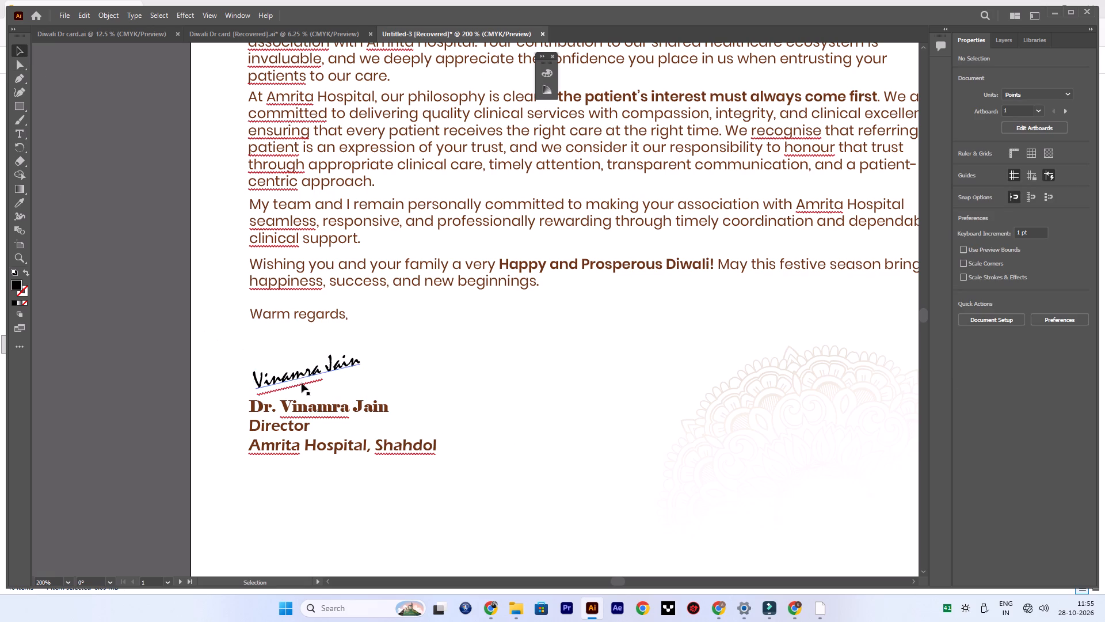
Shift the handwritten-style signature slightly right and enlarge it to about 19.3 pt above the doctor's printed name.
left_click_drag(294, 377, 302, 376)
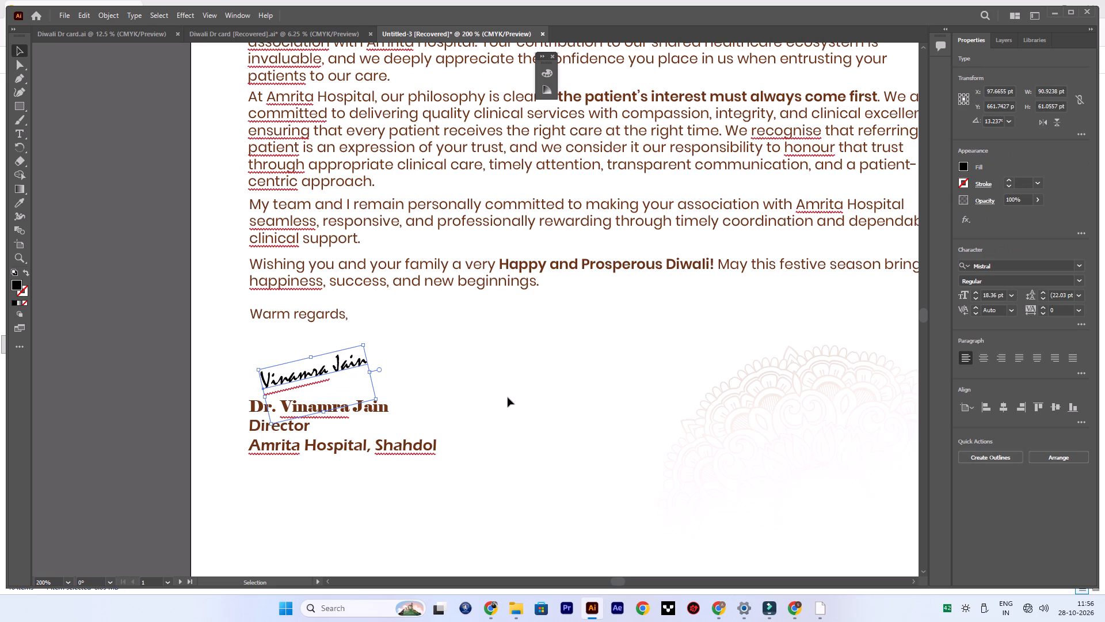
left_click(135, 279)
scroll(481, 394, "down", 3, "alt")
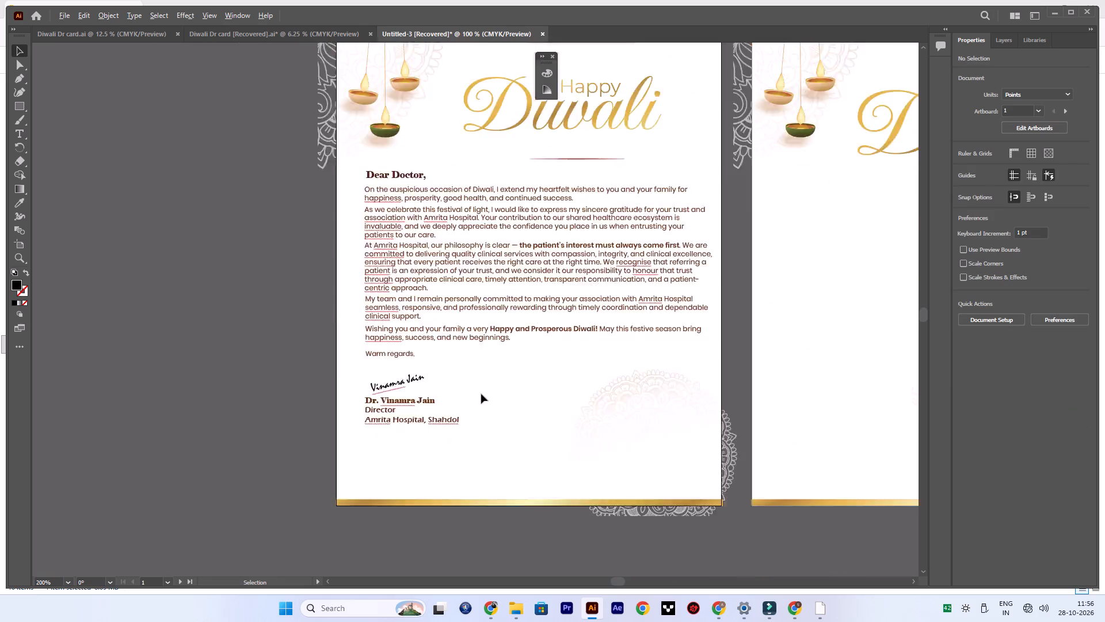
scroll(481, 394, "down", 2, "alt")
scroll(483, 384, "up", 6, "alt")
left_click(272, 419)
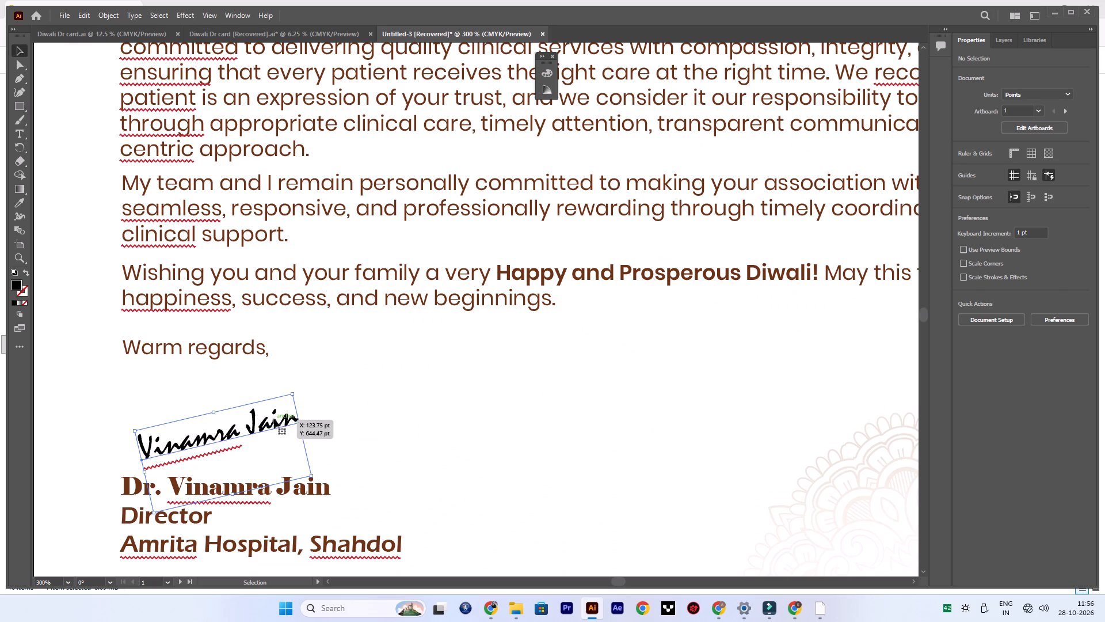
left_click_drag(291, 393, 315, 384, "shift")
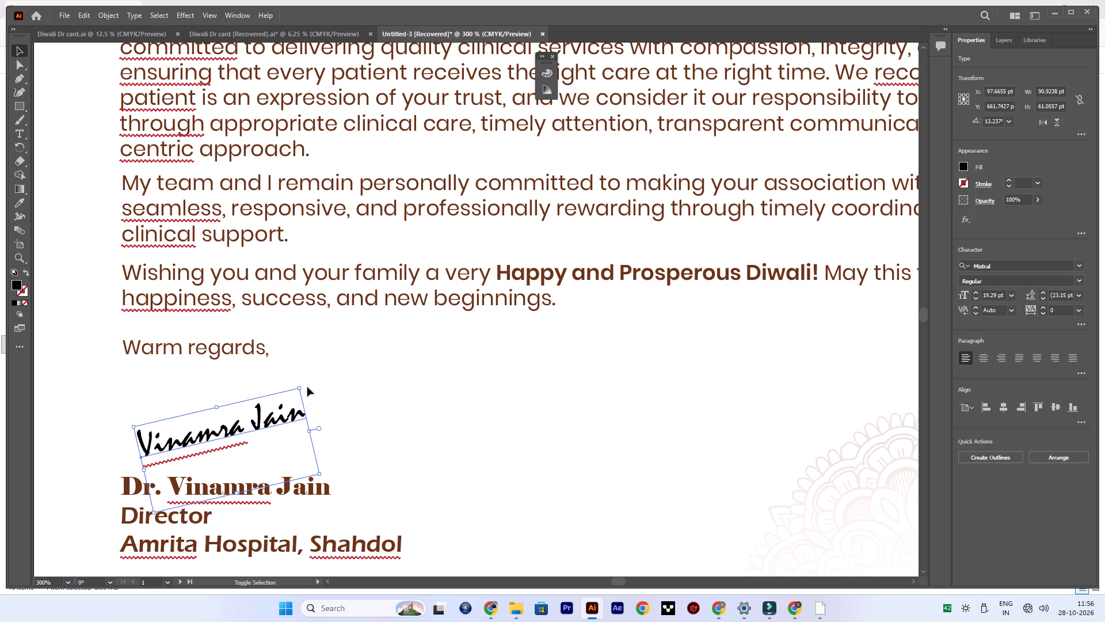
scroll(273, 425, "down", 3, "alt")
left_click(155, 390)
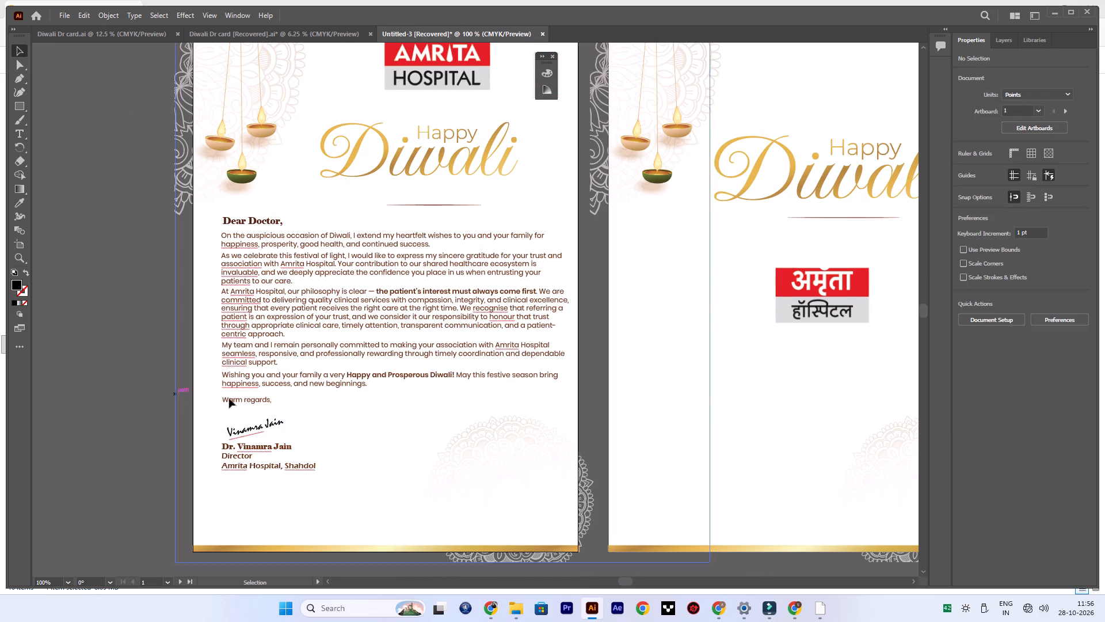
Examine the English letter's overall layout and the signature's look within the sign-off.
scroll(441, 412, "down", 1)
scroll(441, 412, "up", 3)
scroll(388, 408, "up", 5, "alt")
scroll(388, 408, "down", 5, "alt")
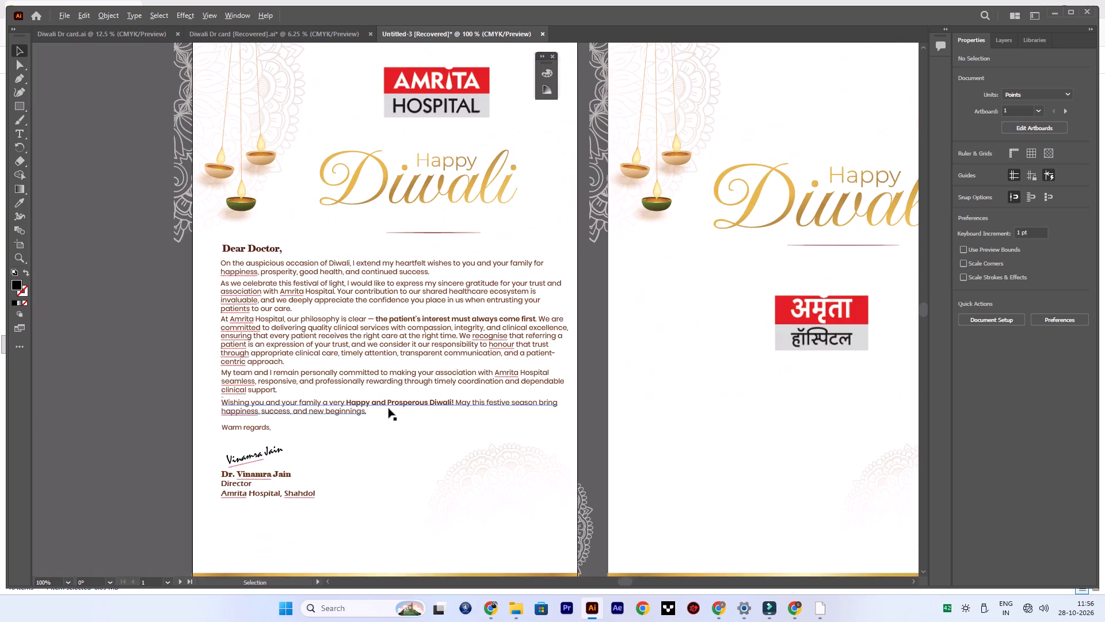
scroll(388, 408, "up", 5, "alt")
scroll(388, 408, "down", 4, "alt")
scroll(388, 408, "down", 3)
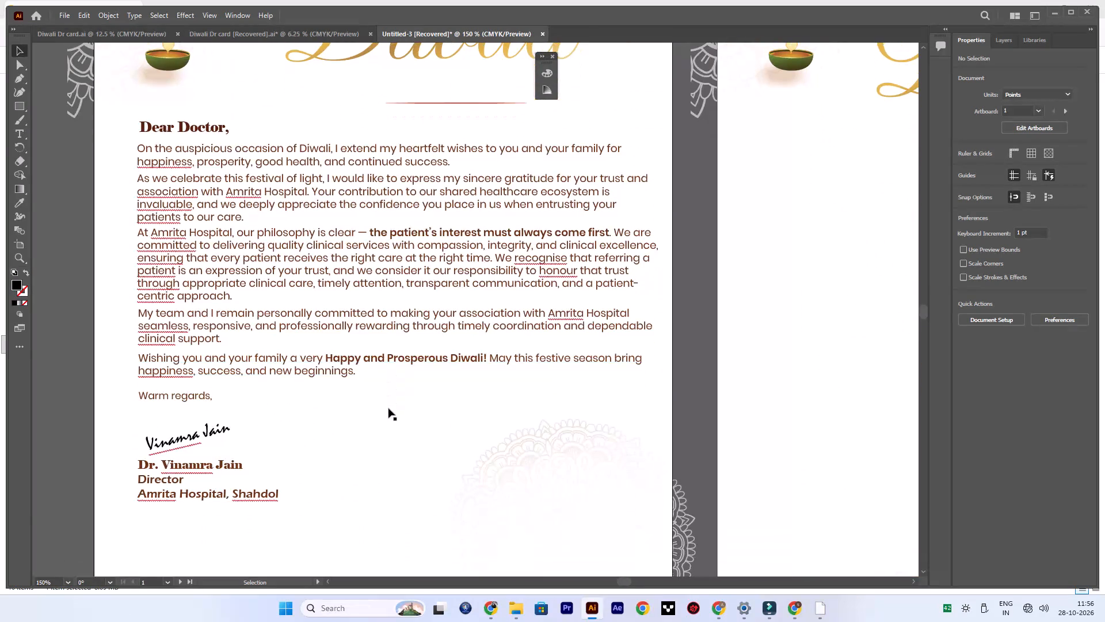
scroll(353, 367, "up", 4, "alt")
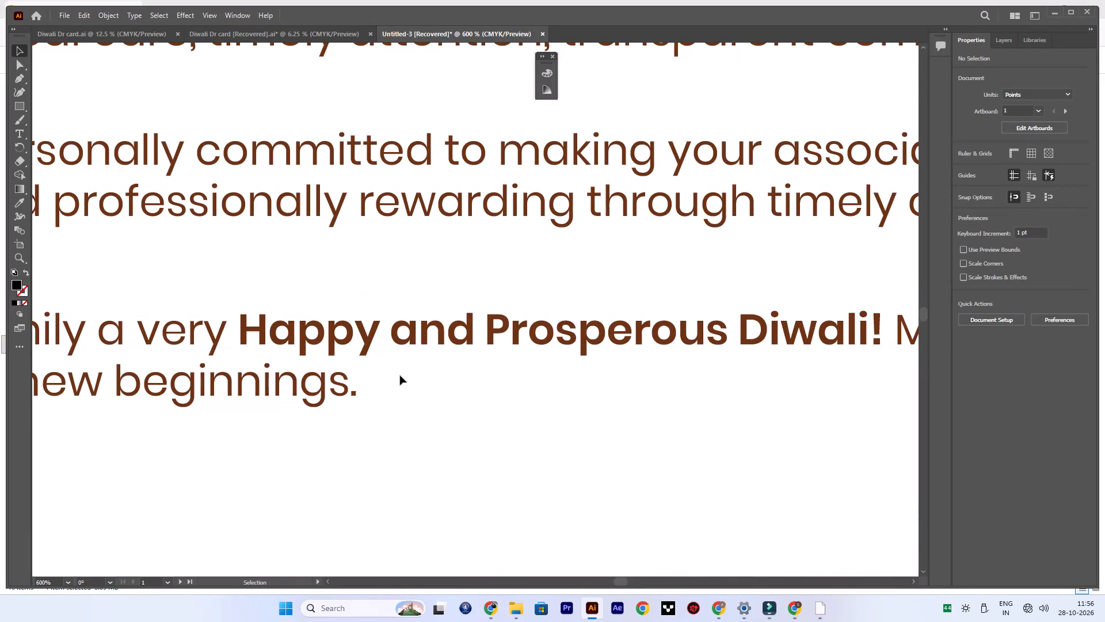
scroll(400, 376, "down", 3, "alt")
scroll(400, 376, "down", 6)
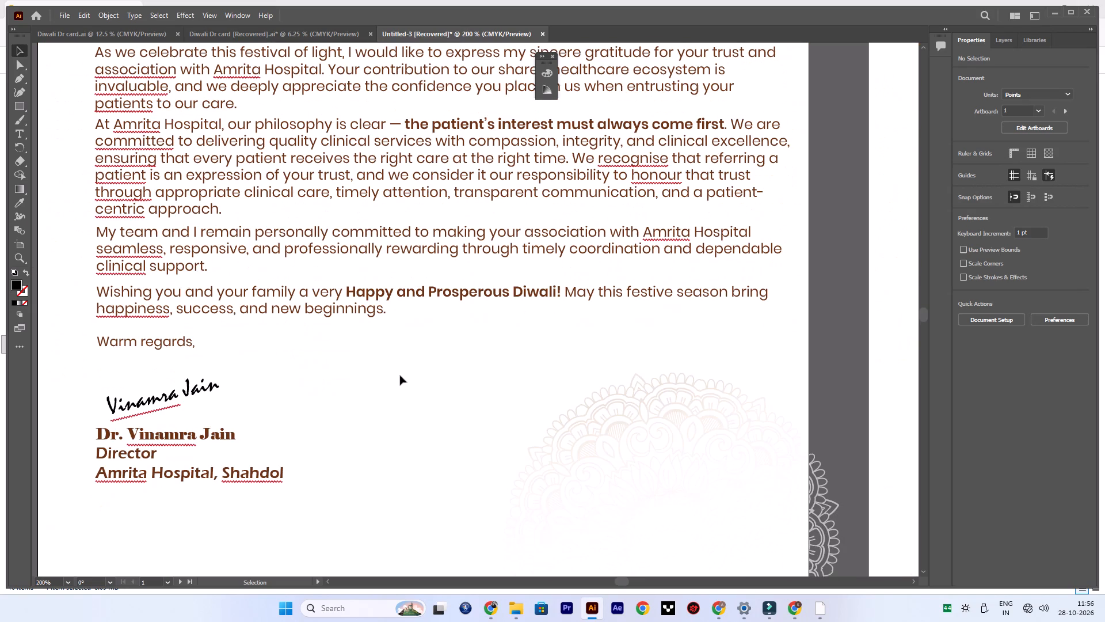
scroll(400, 376, "down", 5, "alt")
scroll(400, 376, "up", 4)
scroll(400, 376, "up", 4, "alt")
scroll(400, 376, "down", 3, "alt")
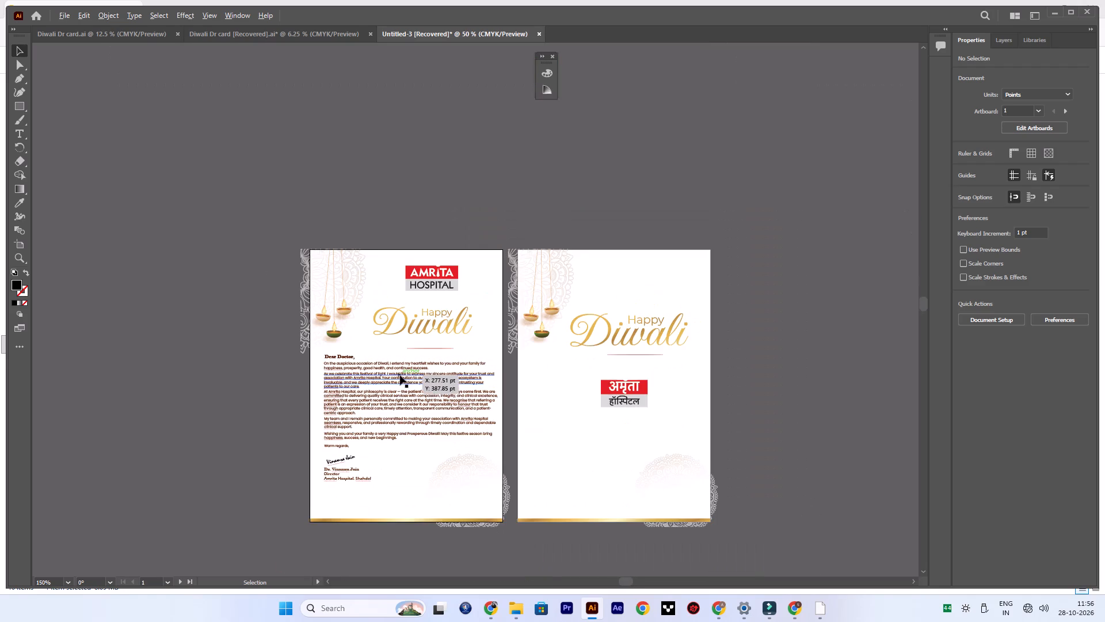
scroll(400, 376, "down", 4)
scroll(400, 376, "up", 3, "alt")
scroll(400, 376, "down", 1, "alt")
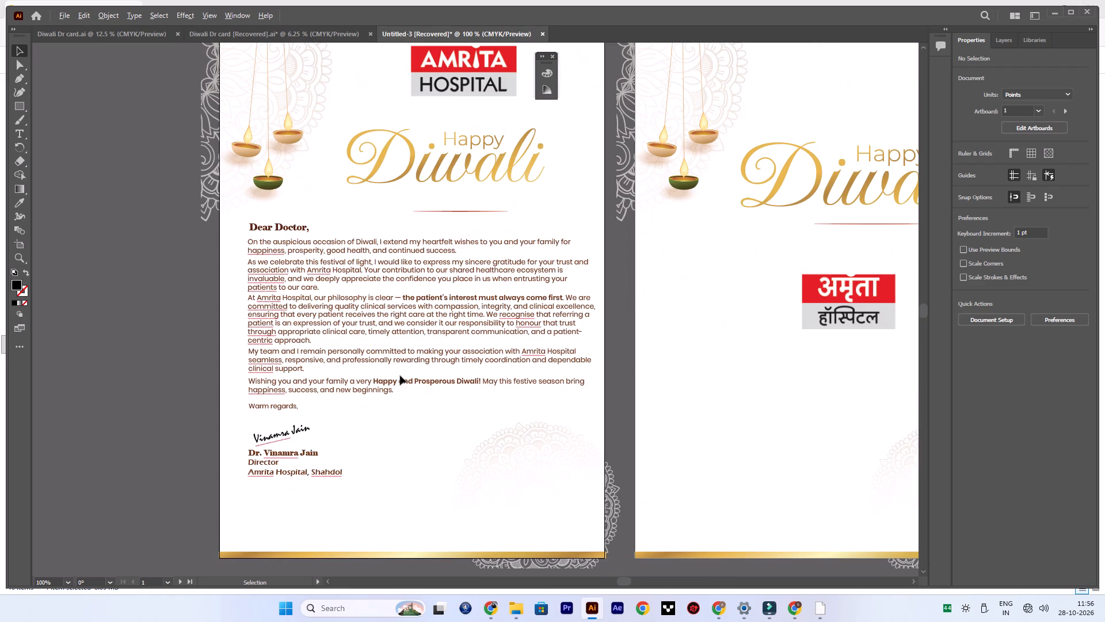
Reduce the signature's upward tilt to about 7.5°.
scroll(400, 376, "down", 2)
scroll(285, 393, "up", 4, "alt")
left_click(317, 428)
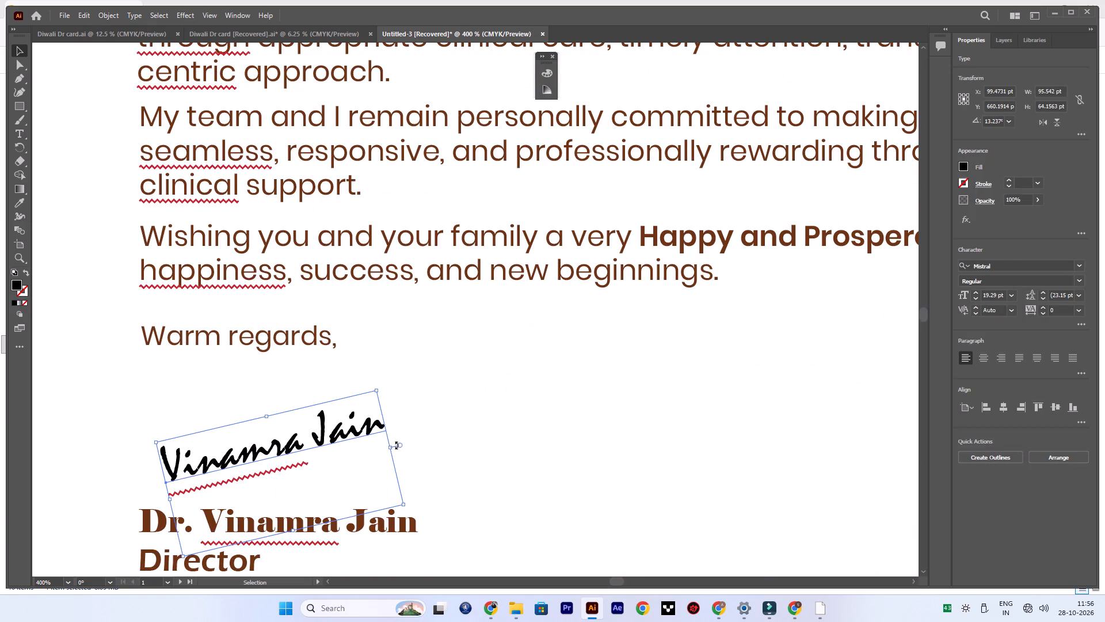
left_click_drag(396, 445, 400, 457)
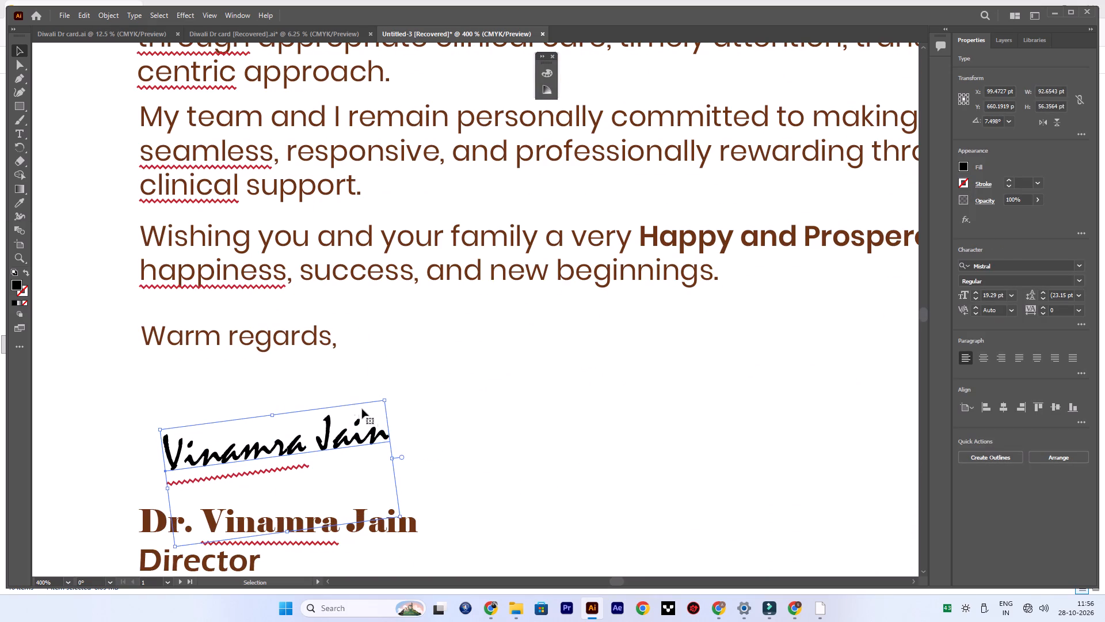
scroll(370, 408, "down", 3, "alt")
left_click(186, 353)
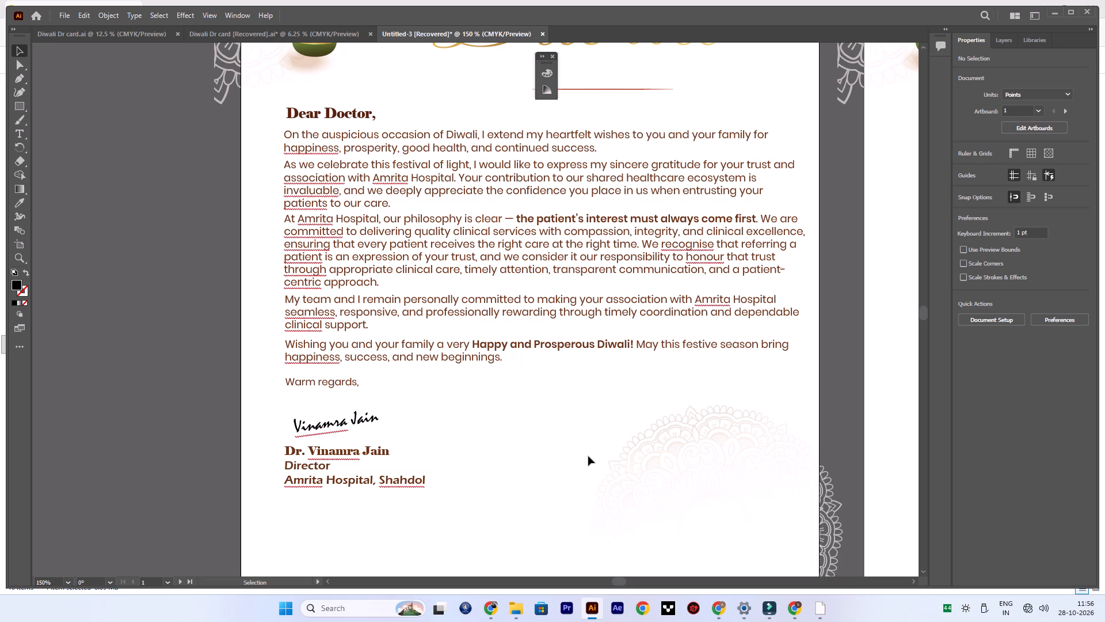
Move the English letter's "Happy Diwali" heading and the divider line beneath it slightly up, closer to the hospital logo.
scroll(589, 457, "down", 1)
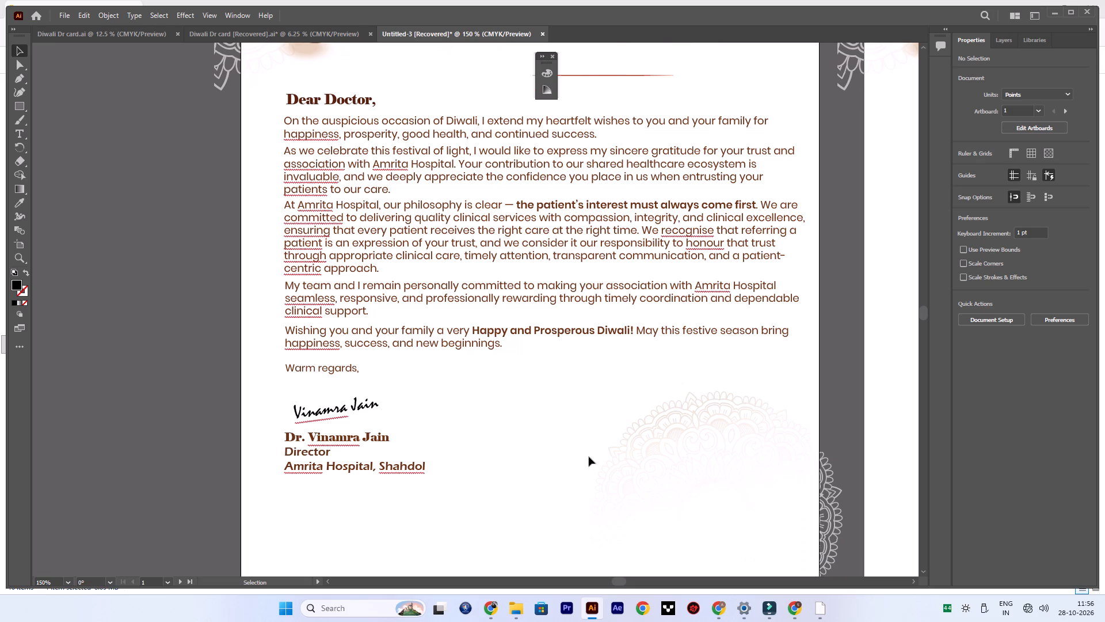
scroll(589, 457, "up", 7)
scroll(589, 457, "down", 3)
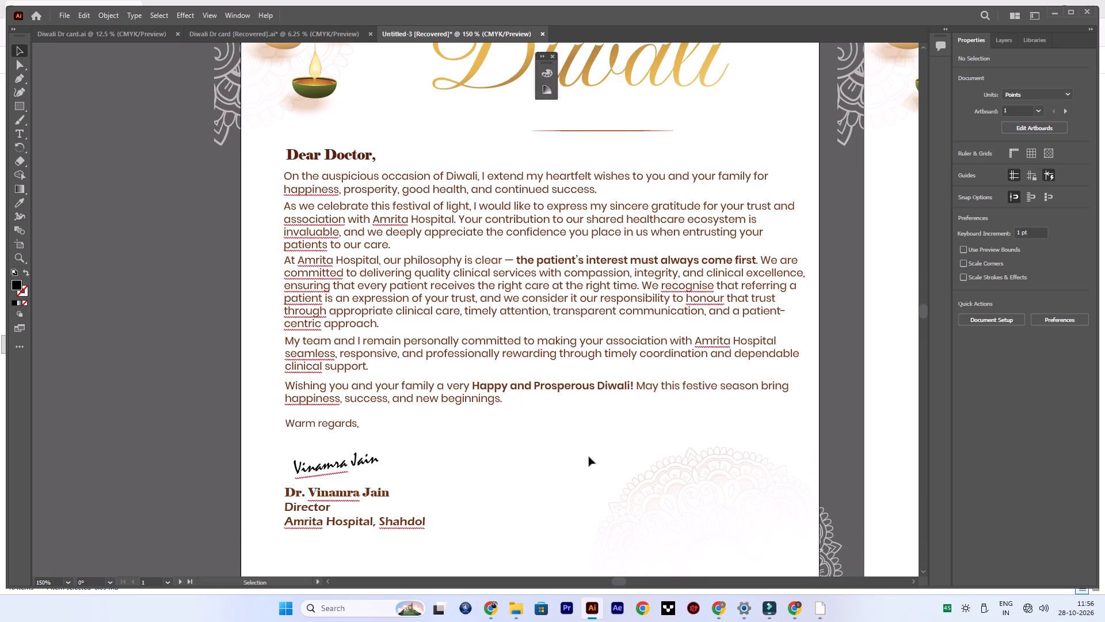
scroll(555, 452, "down", 4, "alt")
scroll(581, 347, "up", 5, "alt")
scroll(581, 347, "down", 3, "alt")
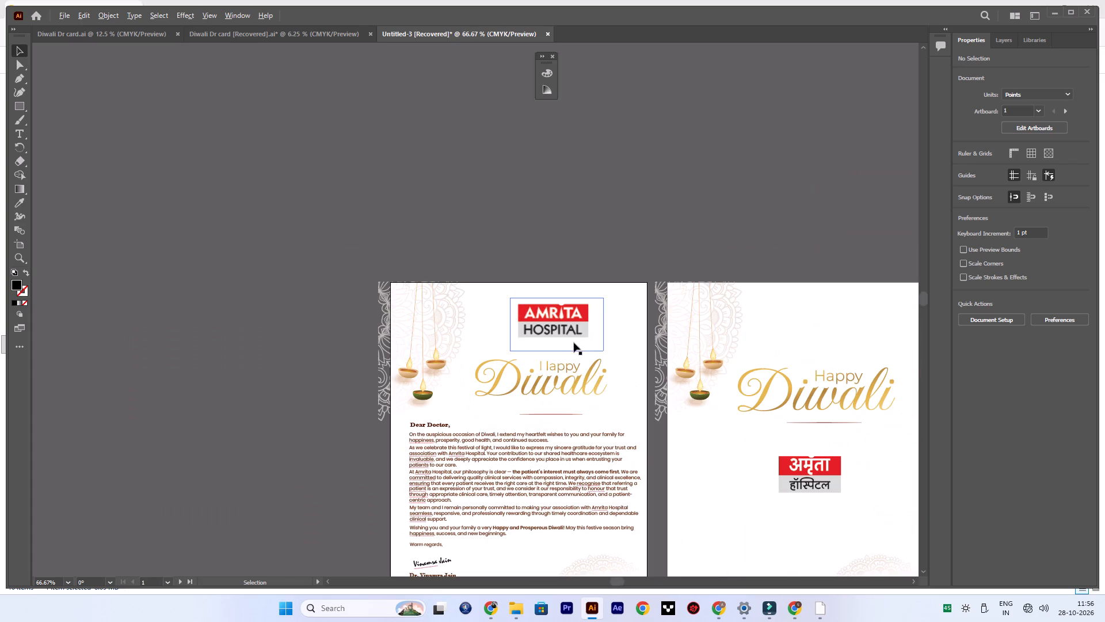
left_click(547, 321)
left_click(556, 384, "shift")
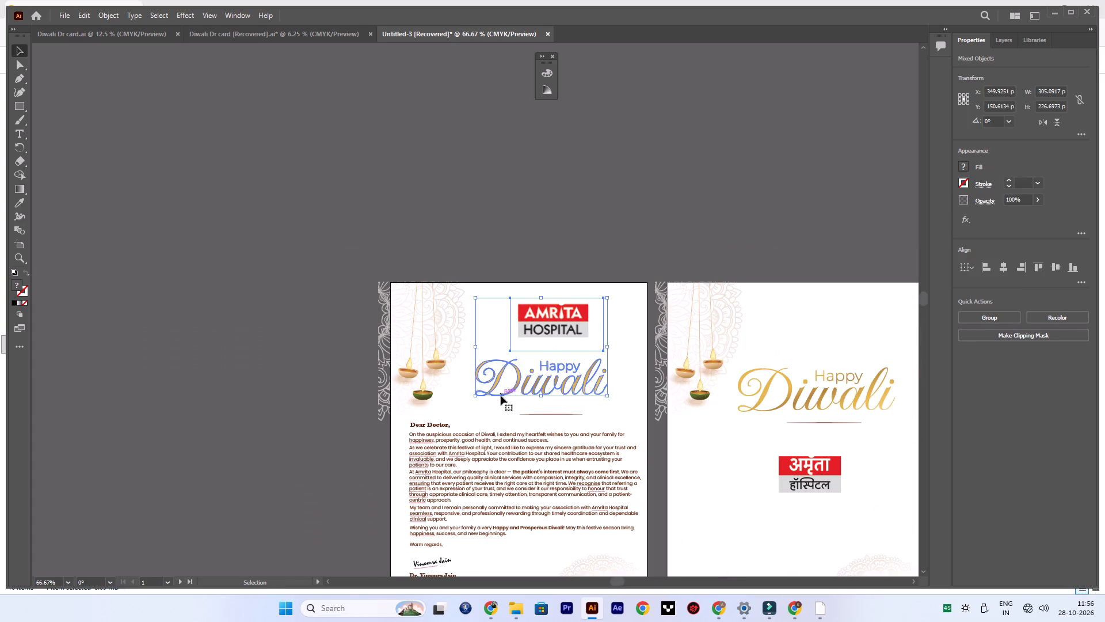
left_click(630, 327)
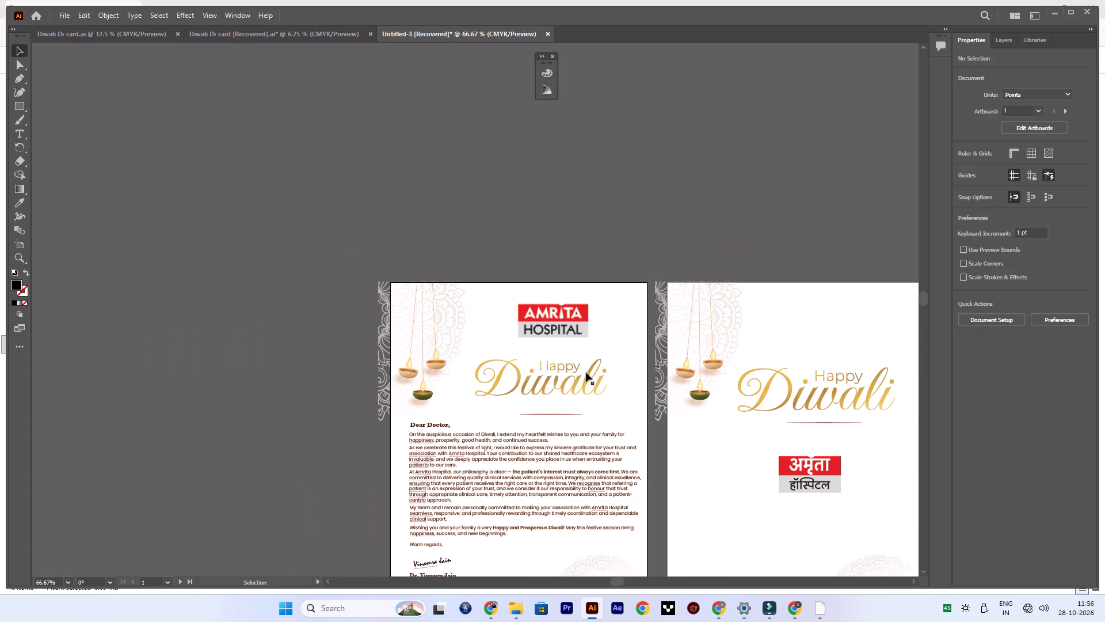
left_click(553, 386)
left_click_drag(554, 386, 555, 378)
left_click_drag(554, 414, 555, 400)
Move the English letter's whole text block, from "Dear Doctor," through the signature and sign-off, straight up about 14 pt.
left_click(448, 440)
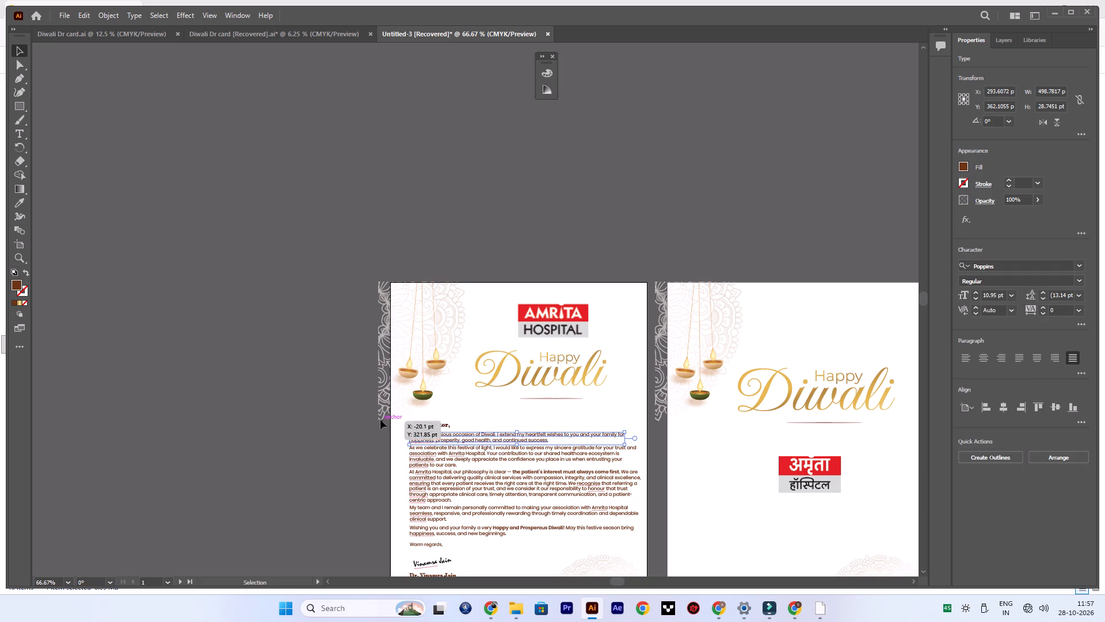
scroll(380, 419, "down", 10)
left_click_drag(513, 435, 458, 344)
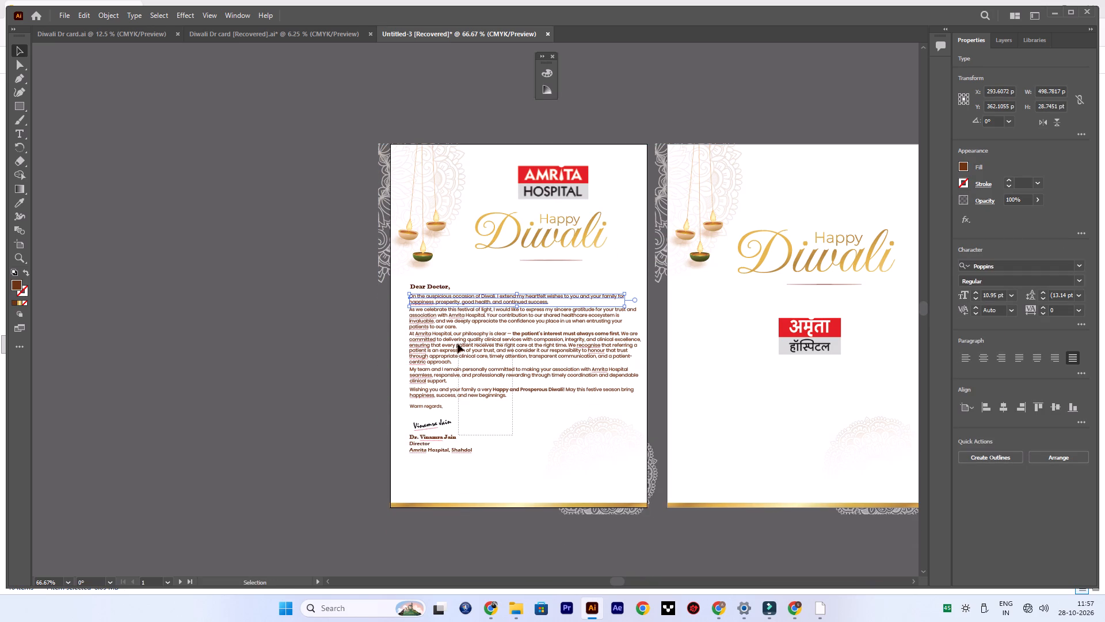
left_click_drag(458, 344, 409, 290)
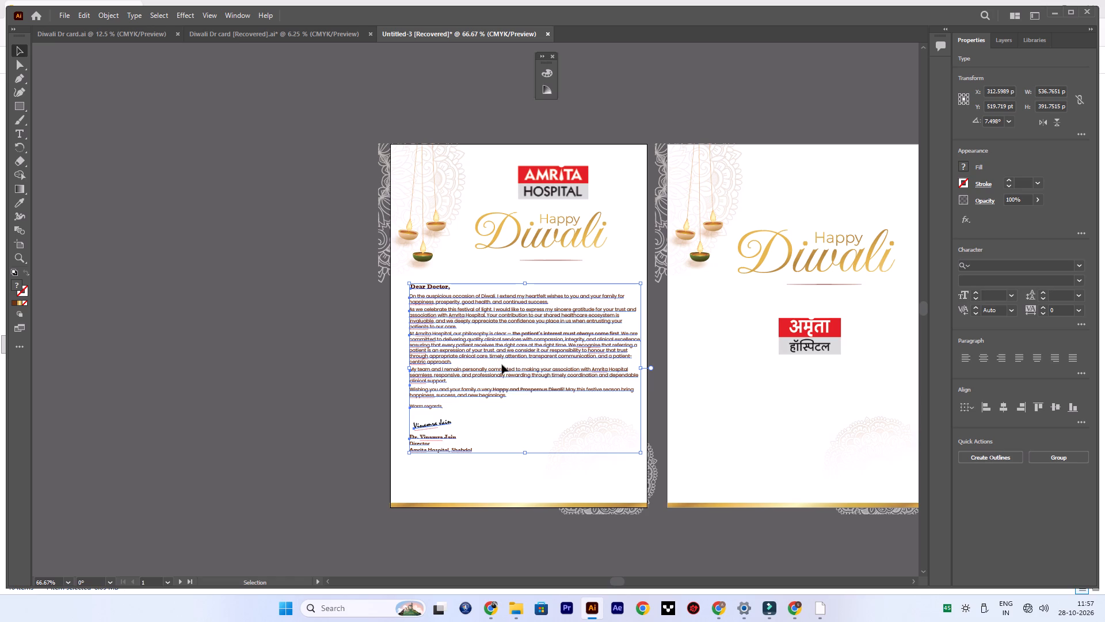
left_click_drag(486, 376, 486, 370)
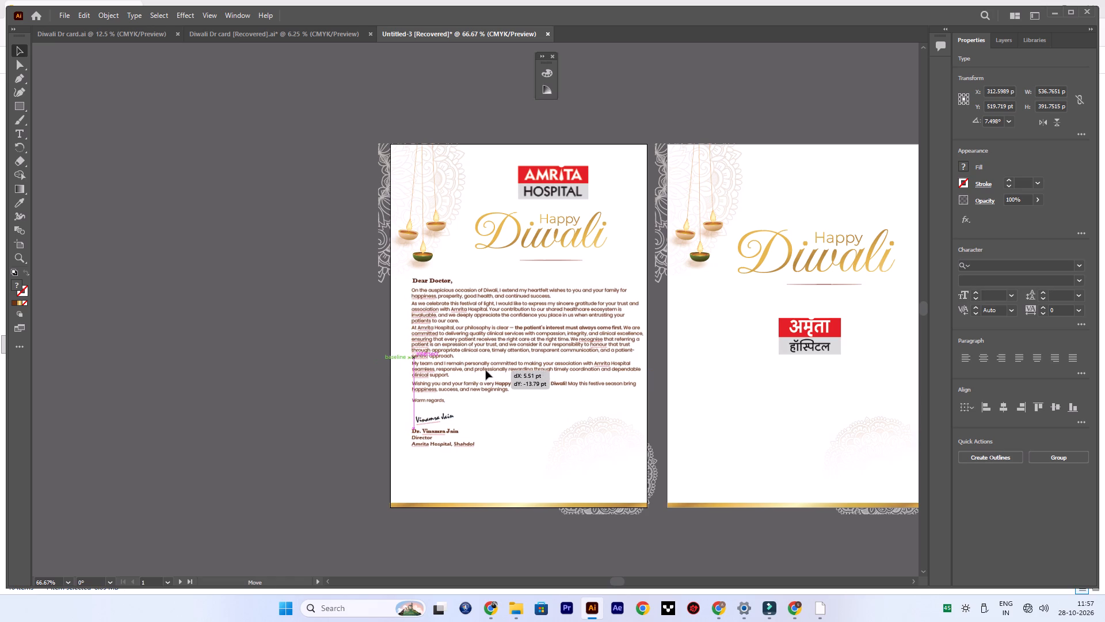
left_click_drag(486, 370, 485, 367)
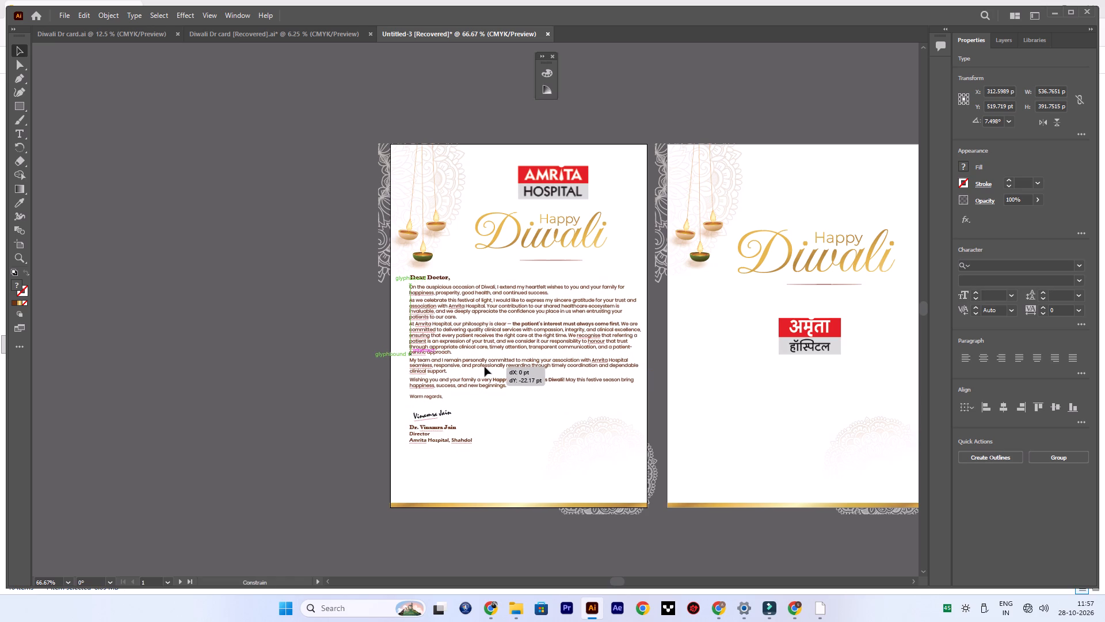
left_click_drag(485, 367, 485, 370)
left_click(236, 380)
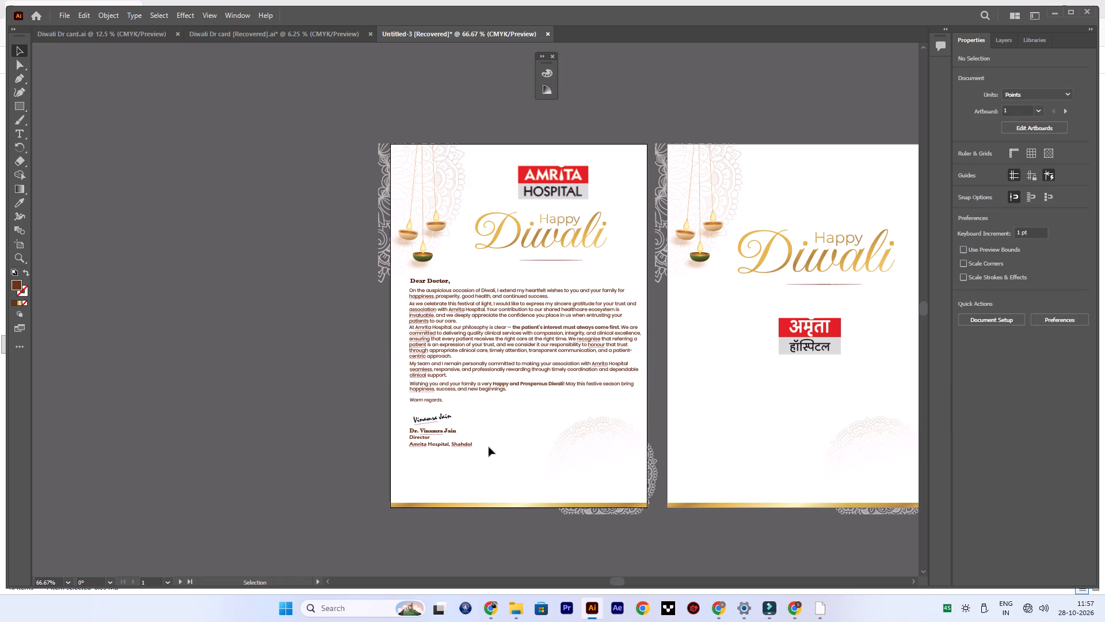
Shift the English letter's whole text block, including the signature and sign-off, about 11 pt to the left.
left_click_drag(420, 460, 474, 287)
left_click_drag(474, 287, 475, 282)
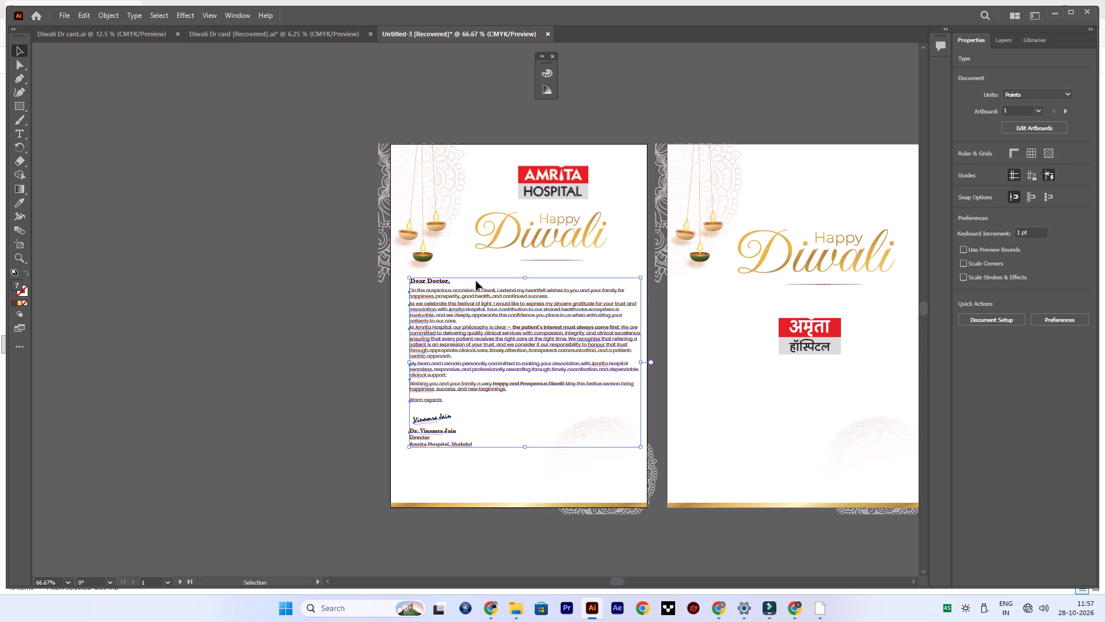
left_click_drag(482, 306, 476, 305)
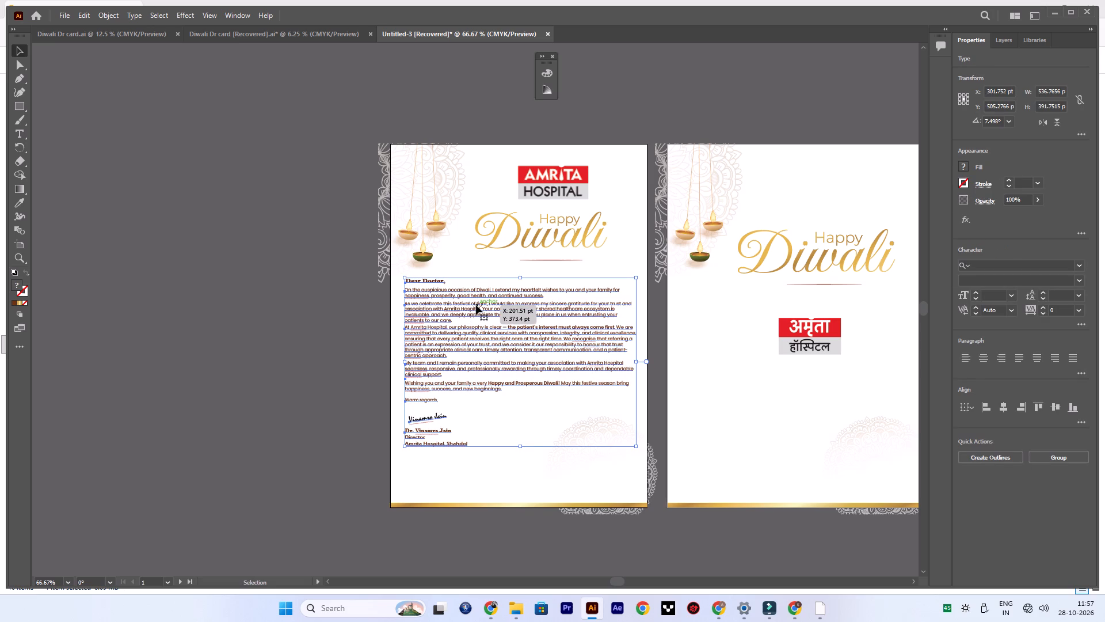
left_click(181, 377)
Examine the adjusted English letter up close and compare its layout with the blank Hindi card beside it.
scroll(213, 390, "up", 3)
scroll(462, 411, "up", 5, "alt")
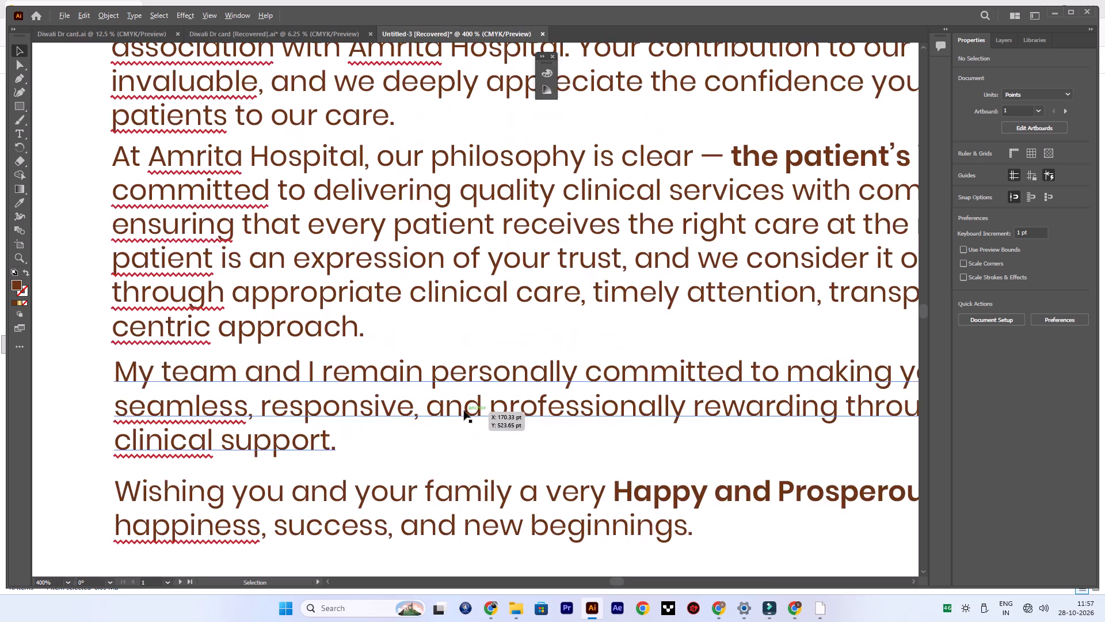
scroll(464, 411, "down", 5, "alt")
key("space")
left_click_drag(524, 372, 374, 332)
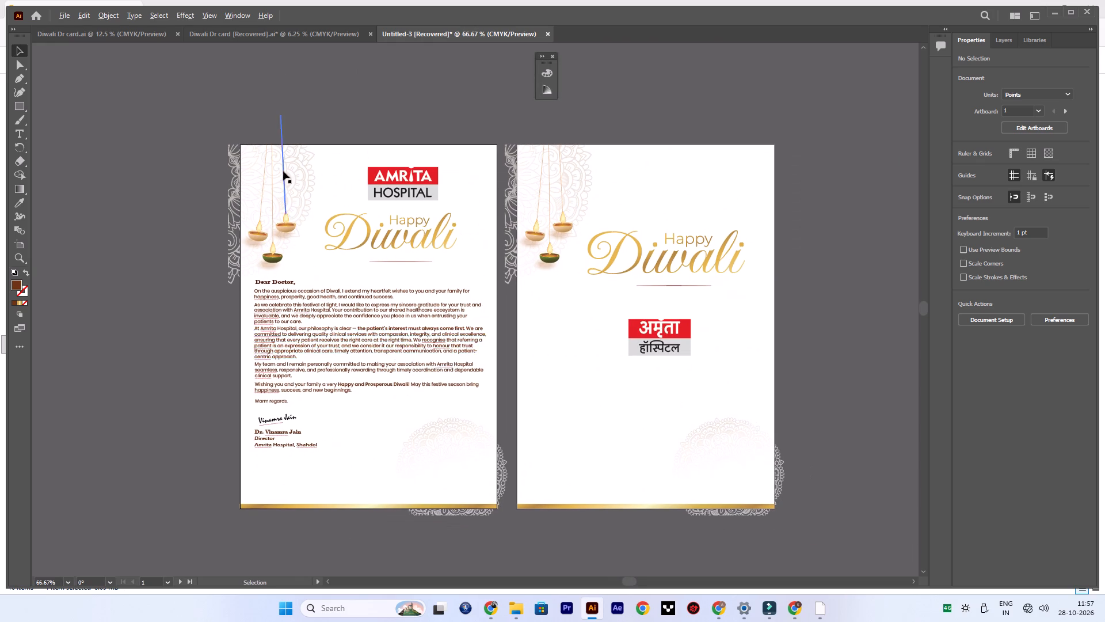
scroll(283, 171, "up", 3, "alt")
scroll(279, 161, "down", 3, "alt")
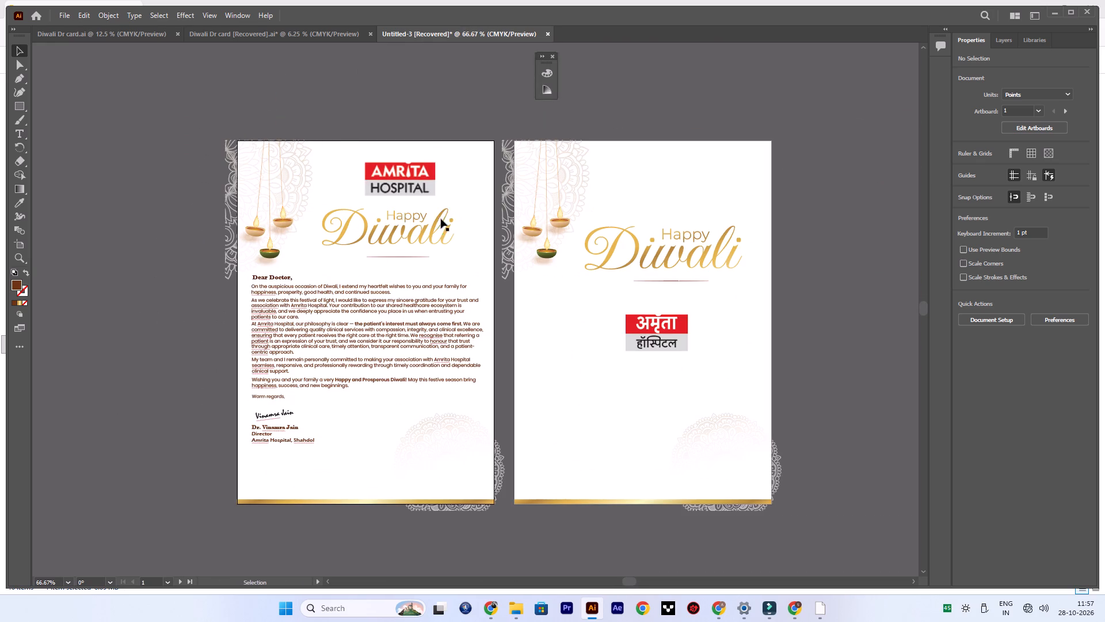
scroll(308, 397, "up", 4, "alt")
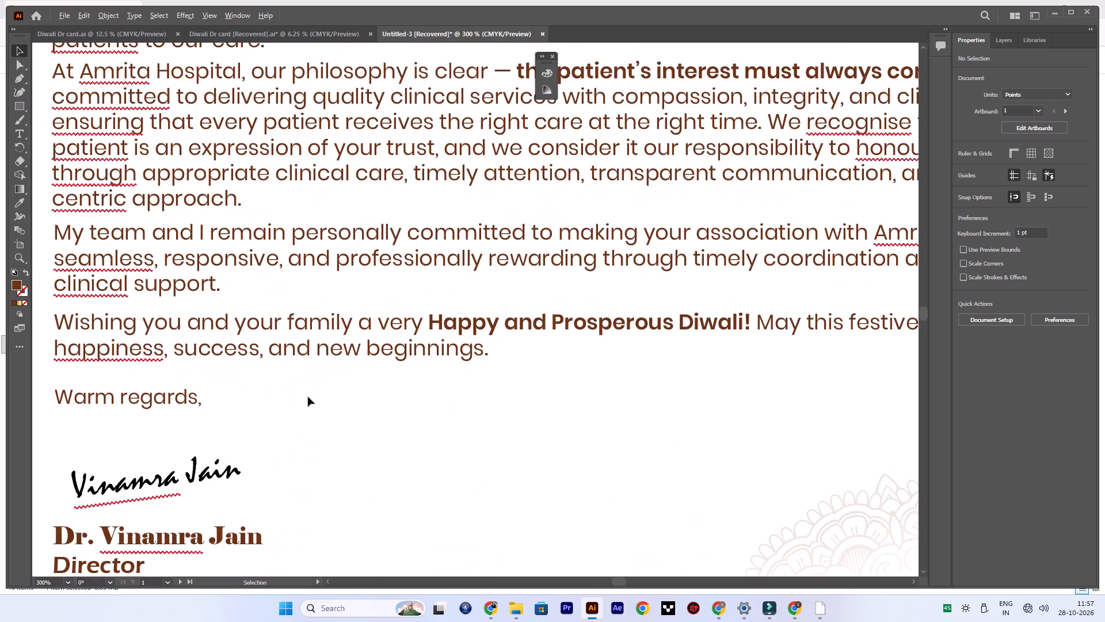
scroll(308, 397, "down", 3, "alt")
scroll(308, 397, "down", 7)
scroll(319, 398, "up", 7)
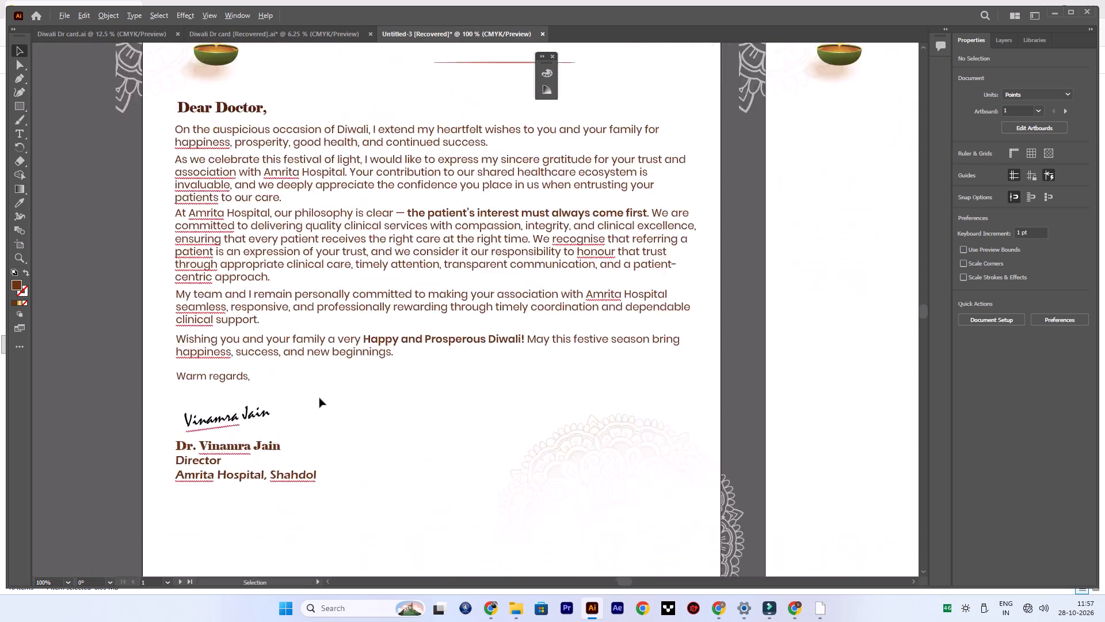
scroll(319, 398, "up", 3)
scroll(319, 398, "down", 4, "alt")
scroll(319, 398, "up", 3)
scroll(319, 398, "down", 3)
scroll(319, 398, "down", 2, "alt")
scroll(319, 398, "up", 2)
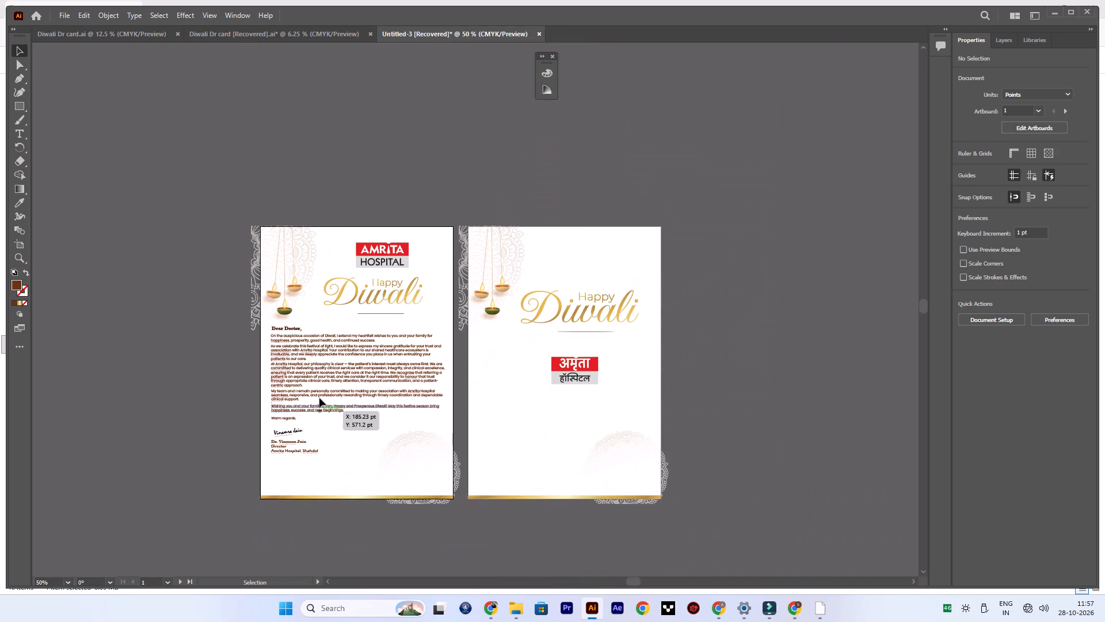
scroll(319, 398, "down", 3)
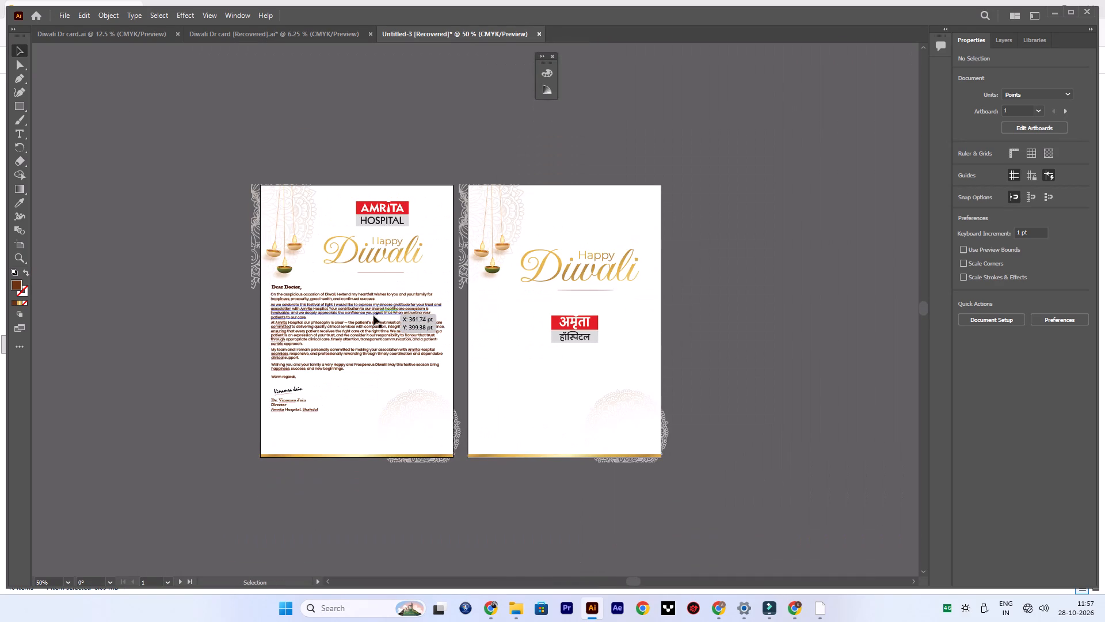
Start saving the two-card document and choose drive D's amrita hospital > print media > FESTIVAL CARD folder as the location.
left_click(63, 14)
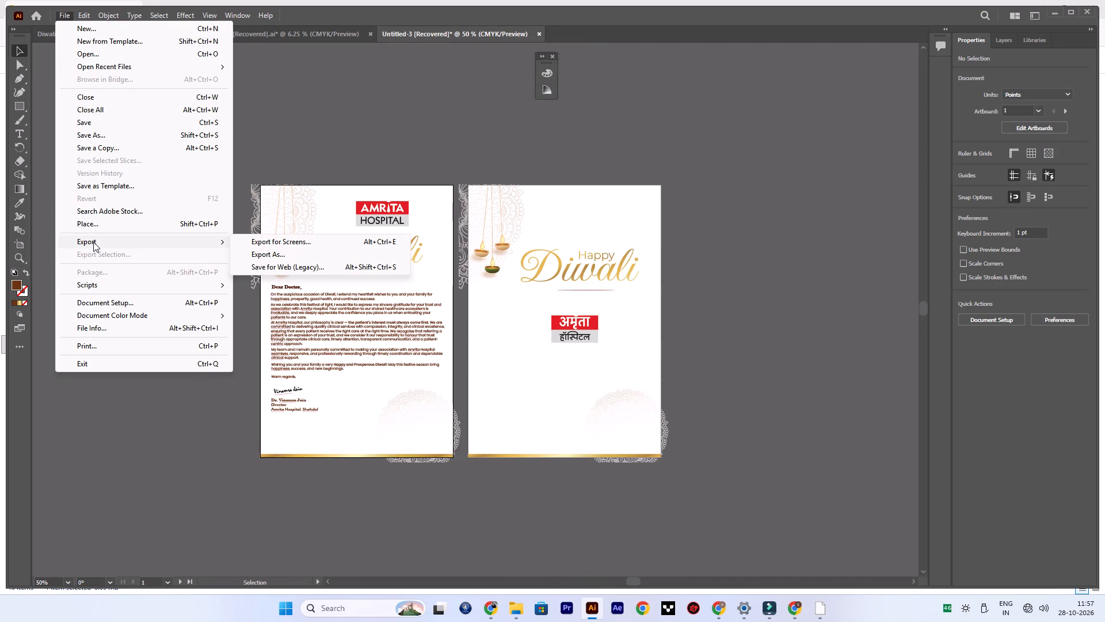
left_click(325, 114)
key("ctrl+s")
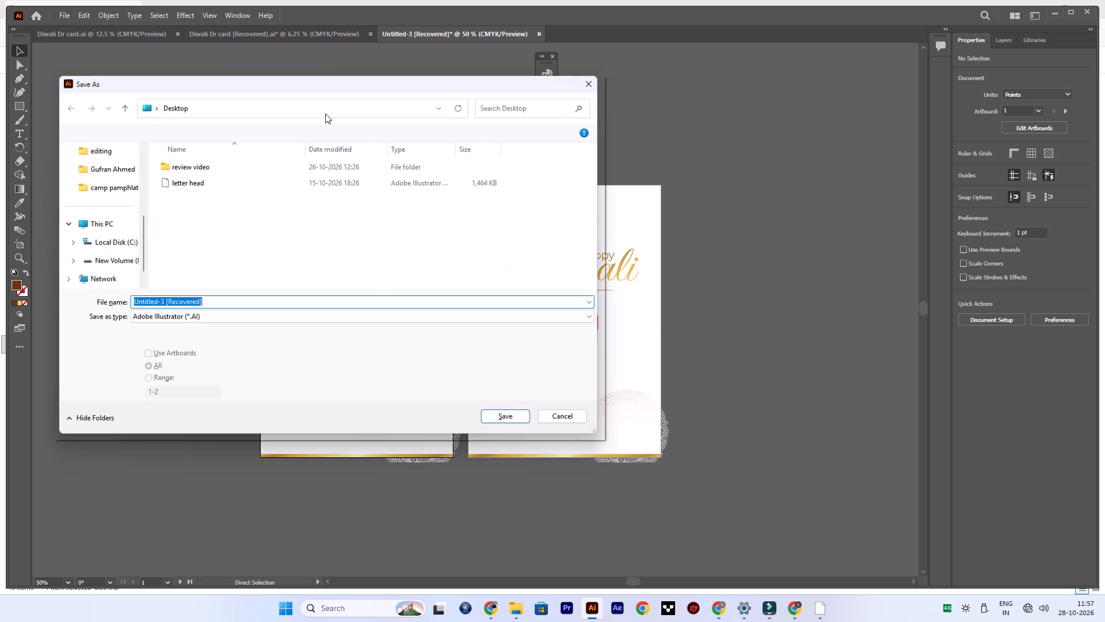
scroll(109, 268, "down", 5)
left_click(101, 238)
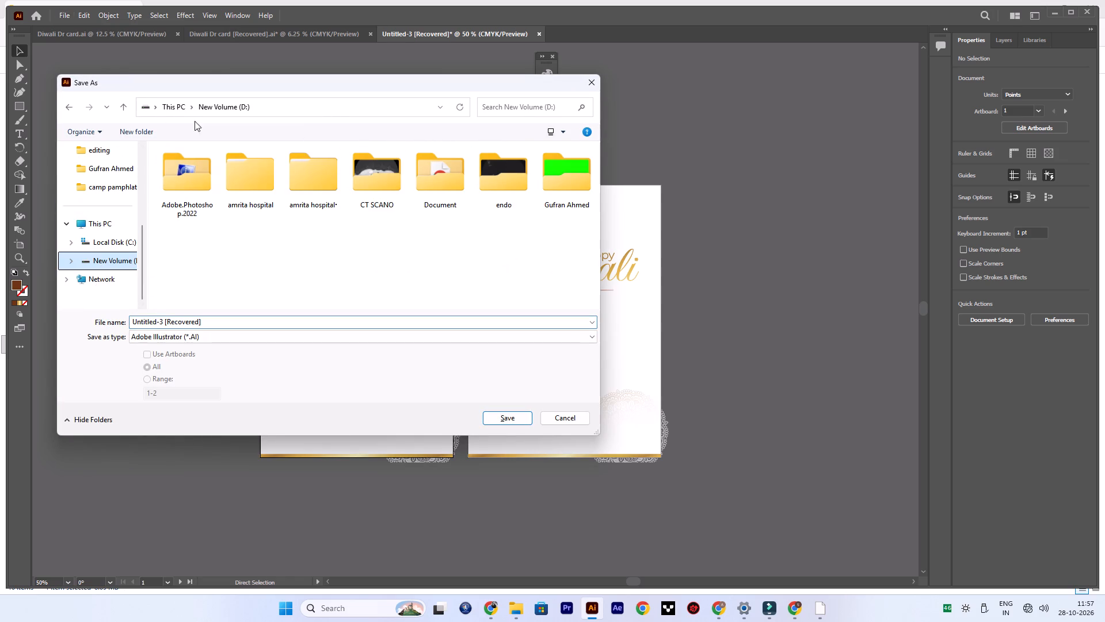
double_click(245, 161)
scroll(201, 224, "down", 5)
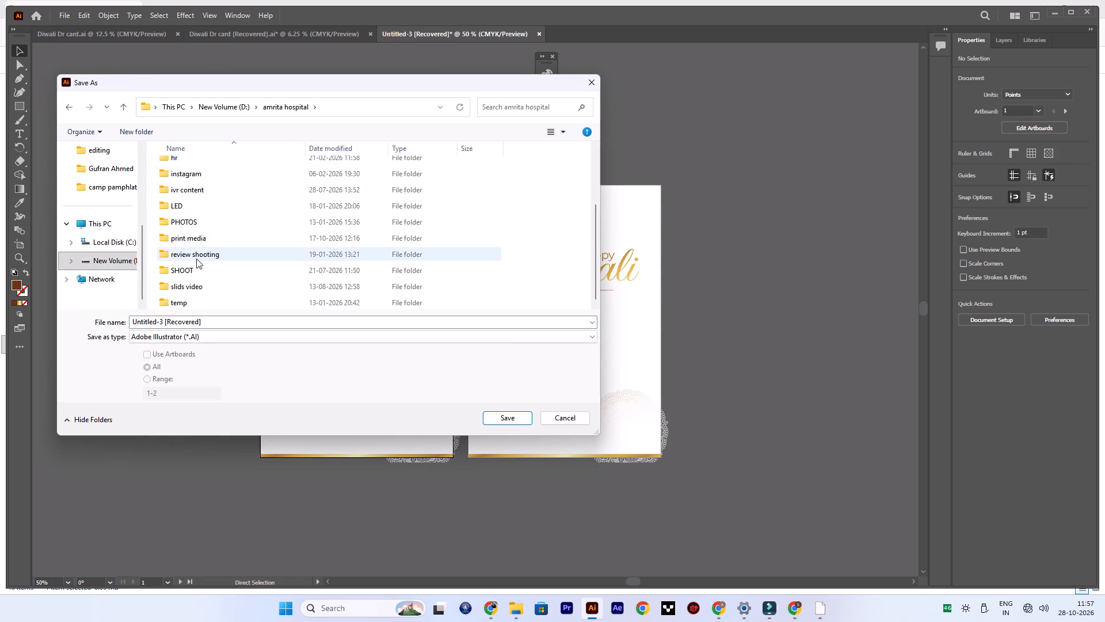
double_click(188, 243)
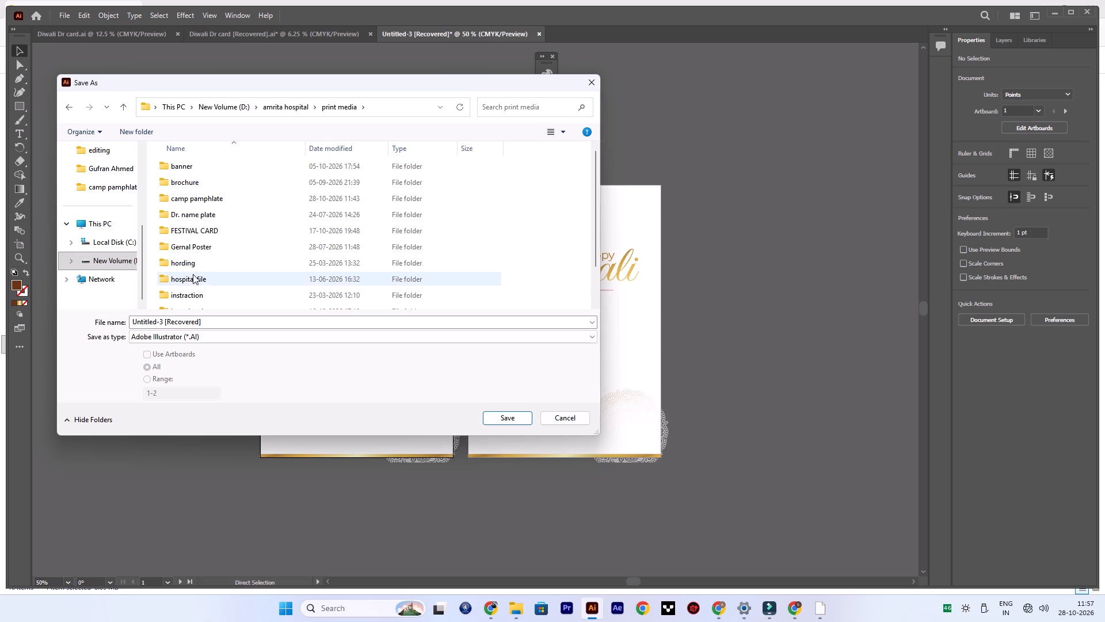
scroll(193, 274, "down", 3)
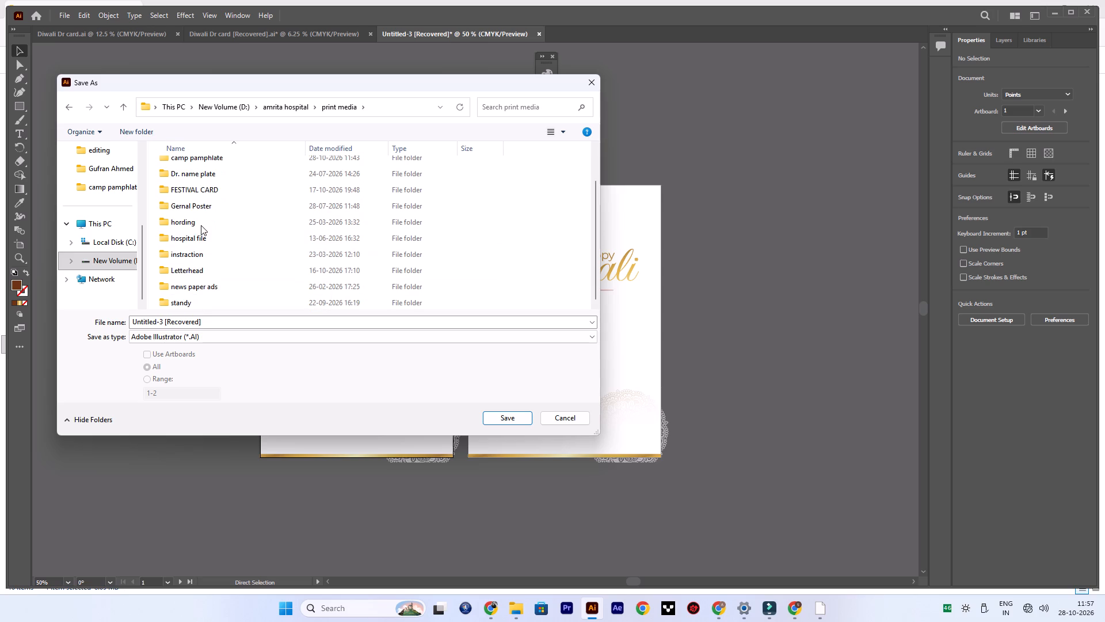
scroll(203, 192, "up", 2)
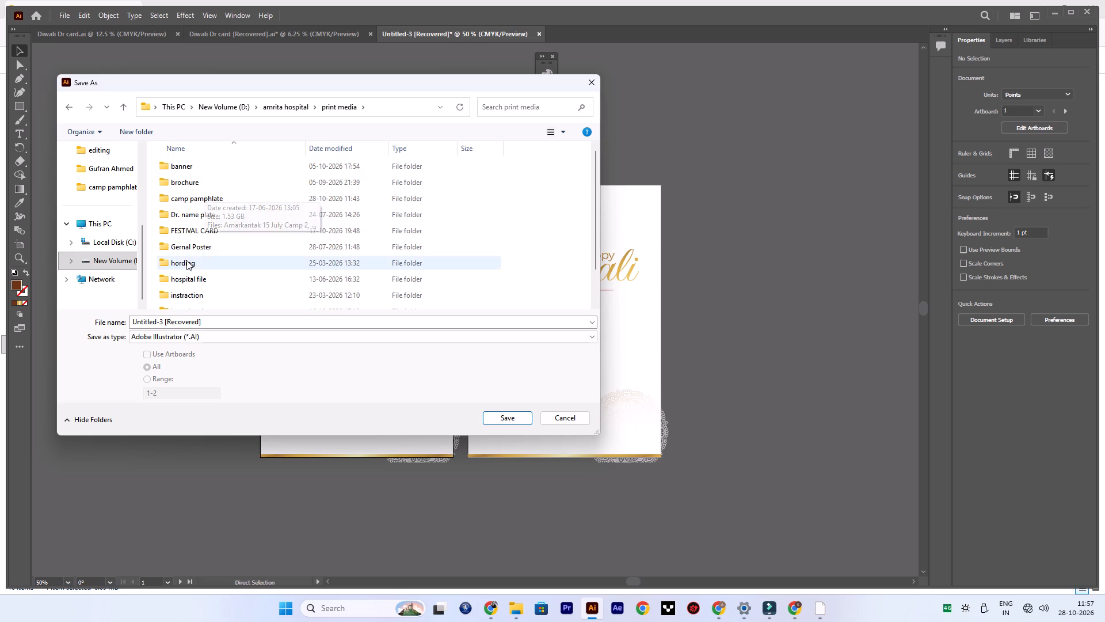
double_click(192, 230)
Name the file "Diwali Dr card english" and save it as an Illustrator 2020 file with PDF compatibility.
left_click(204, 186)
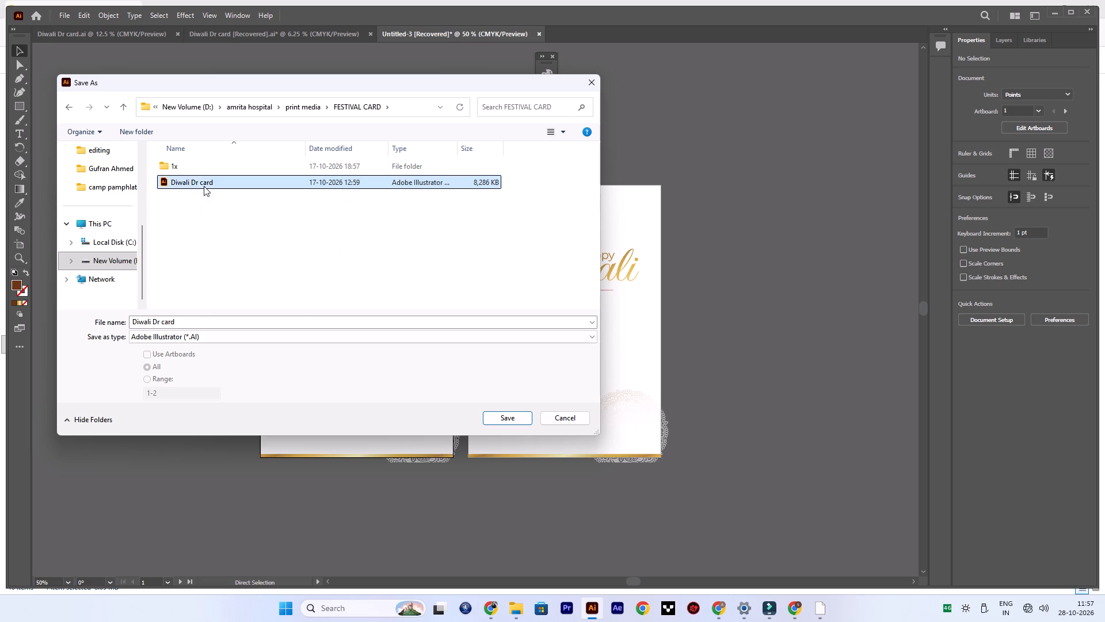
left_click(214, 324)
left_click(223, 324)
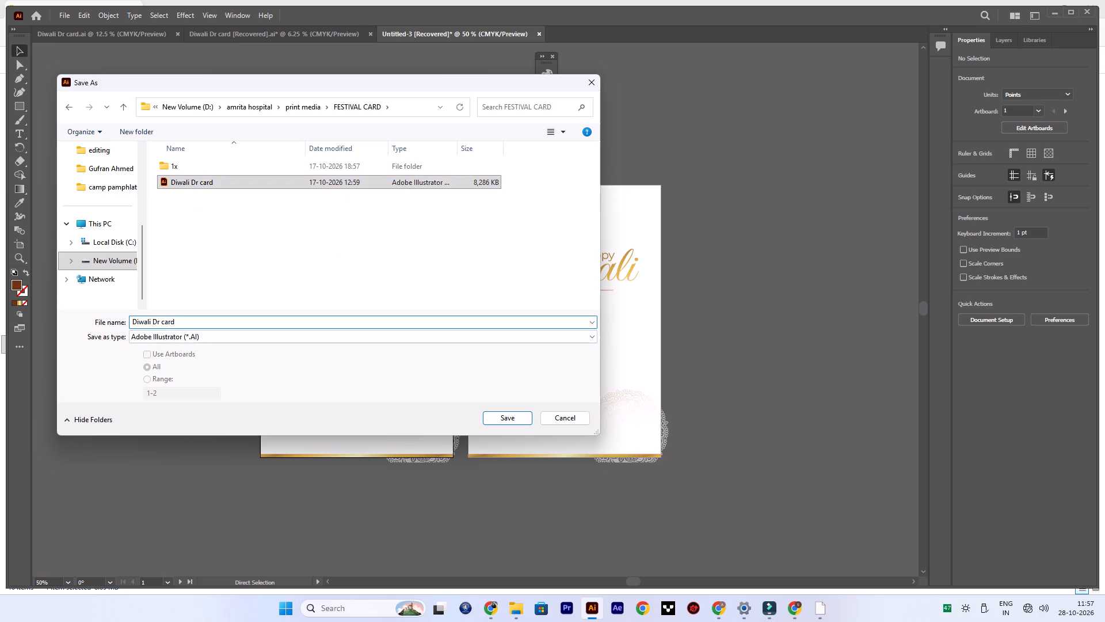
key("space")
type("englisg")
key("BackSpace")
type("h")
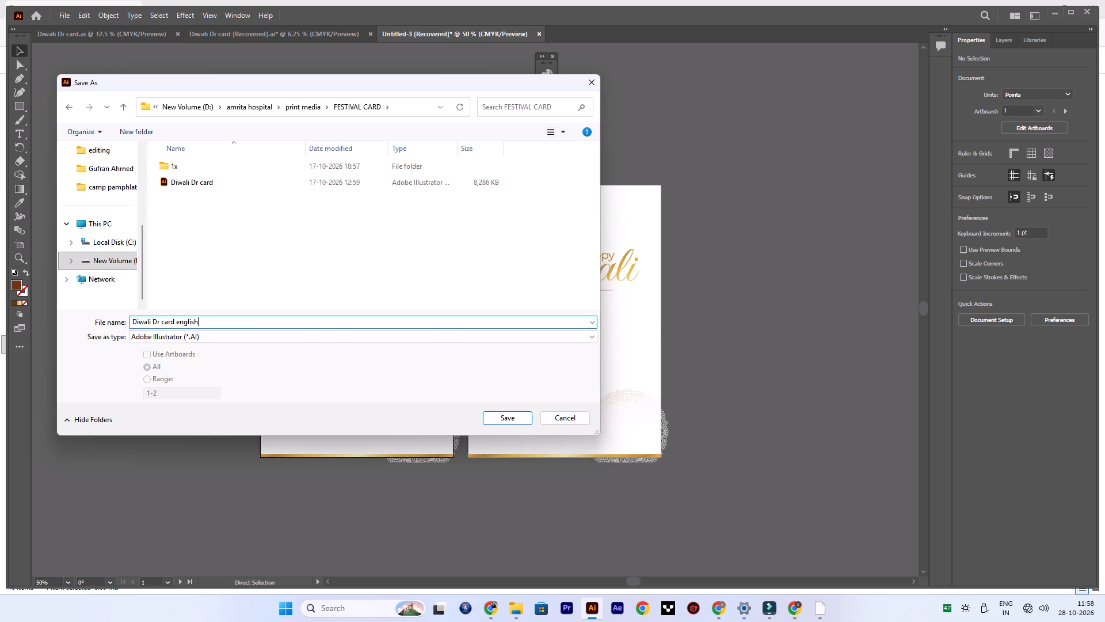
key("space")
key("Return")
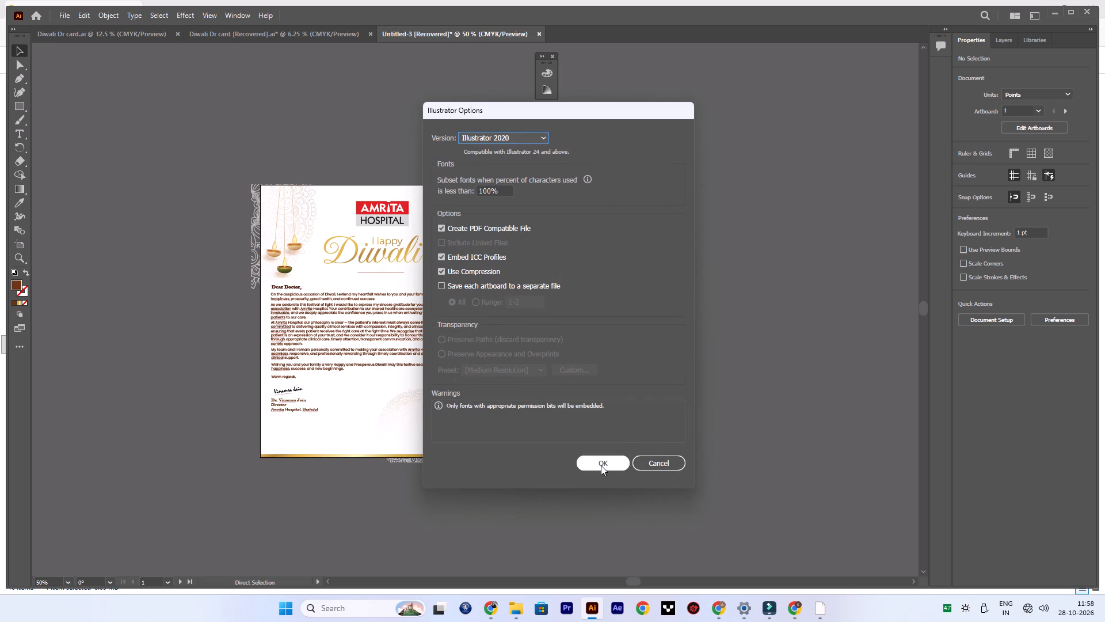
left_click(601, 465)
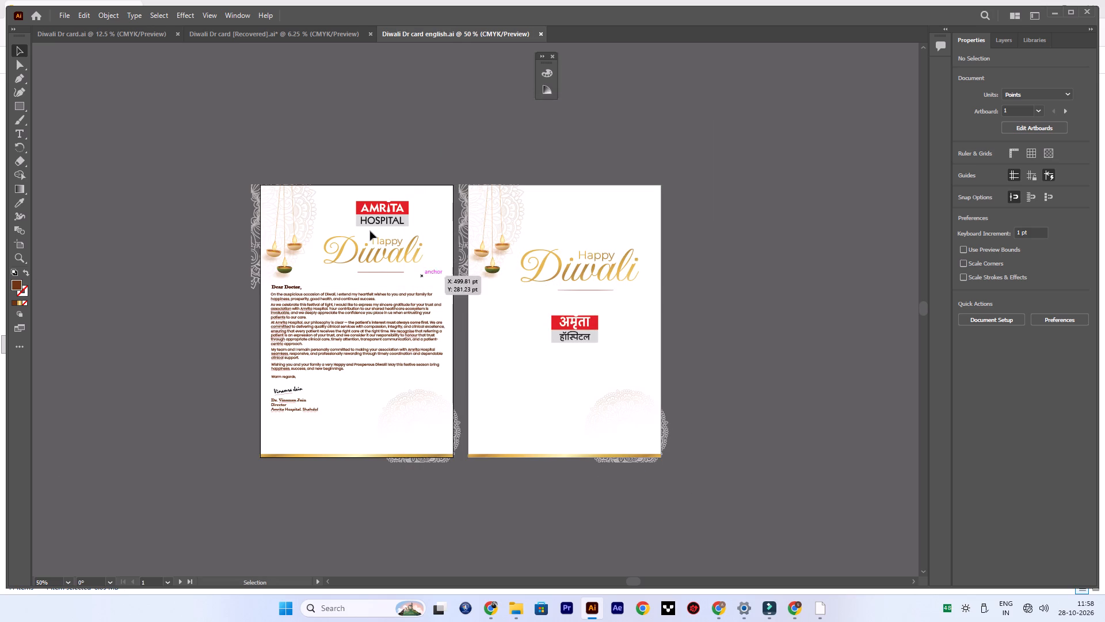
Begin a PNG export of the document and check the FESTIVAL CARD folder and its 1x subfolder for a destination.
left_click(62, 14)
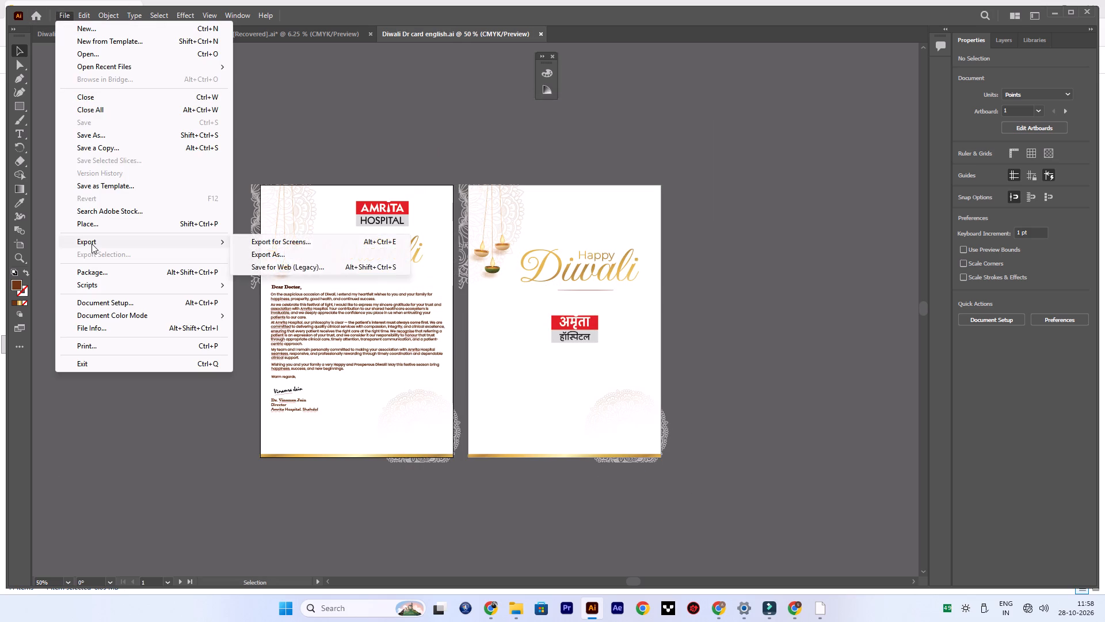
left_click(97, 241)
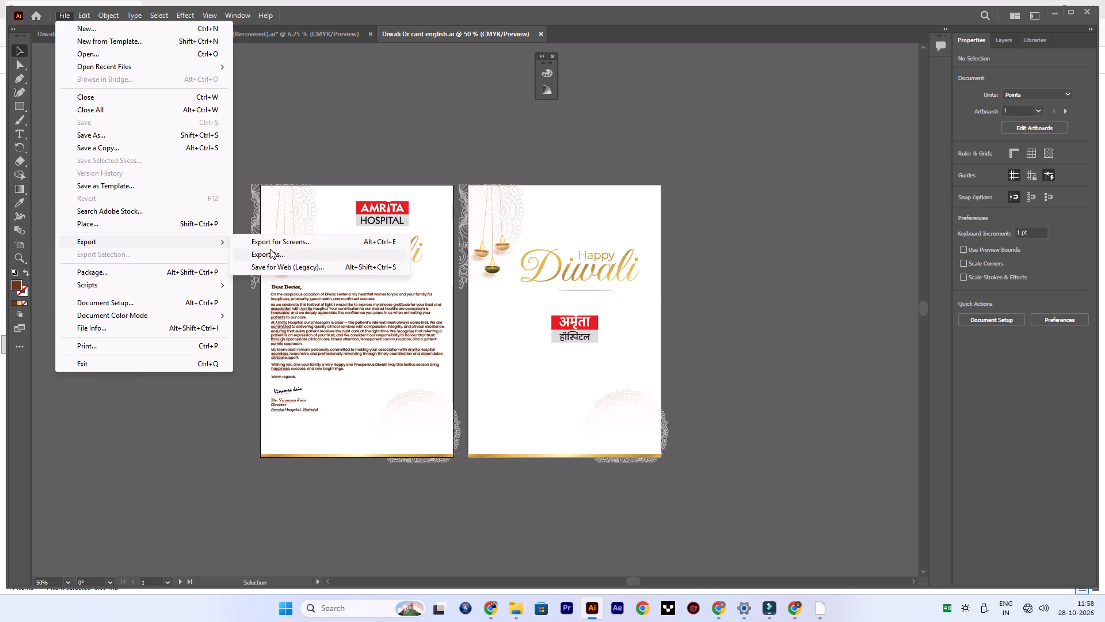
left_click(275, 251)
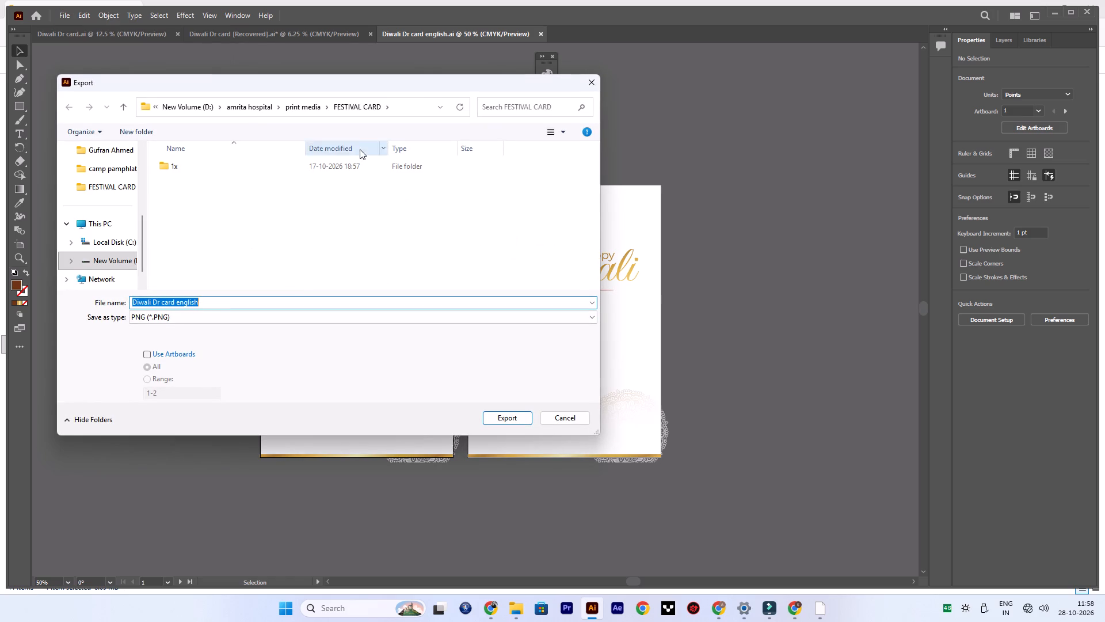
left_click(346, 108)
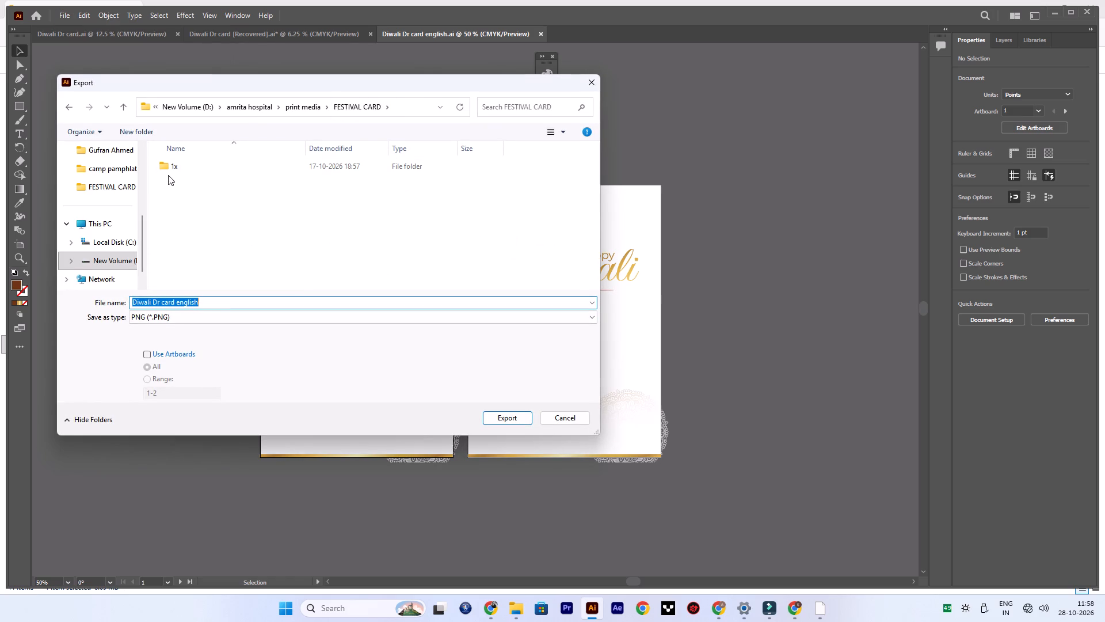
left_click(304, 112)
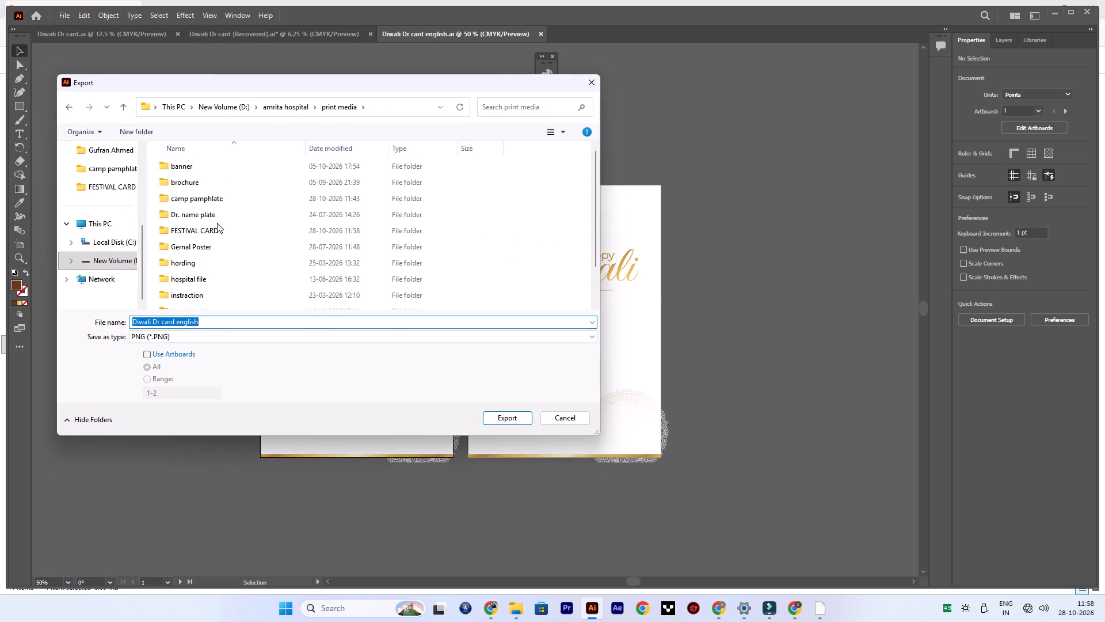
scroll(217, 223, "down", 1)
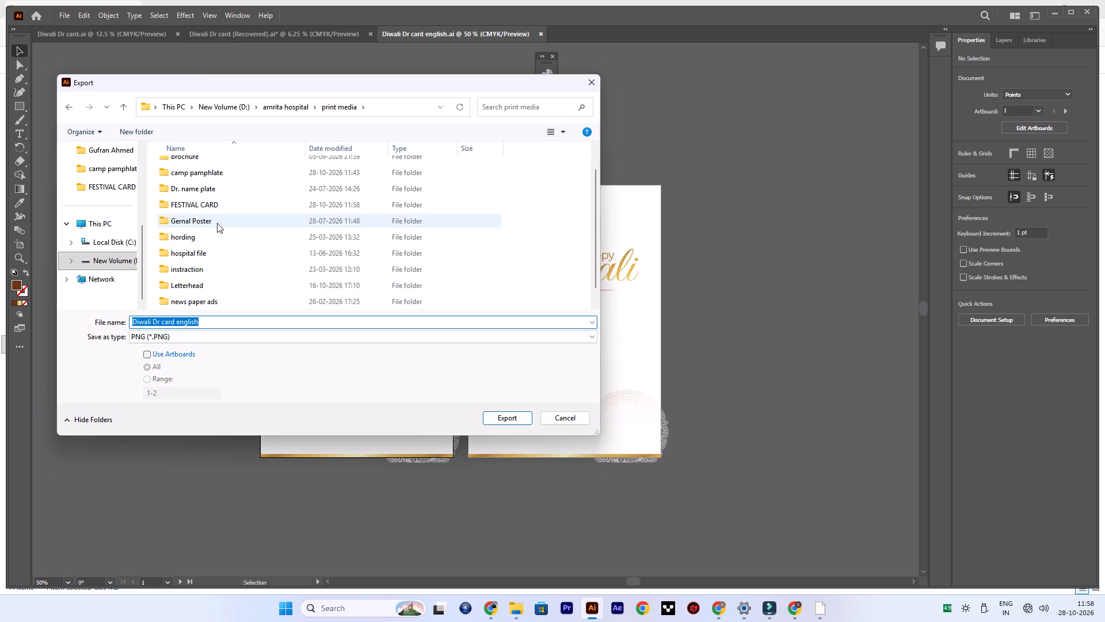
left_click(202, 207)
double_click(202, 207)
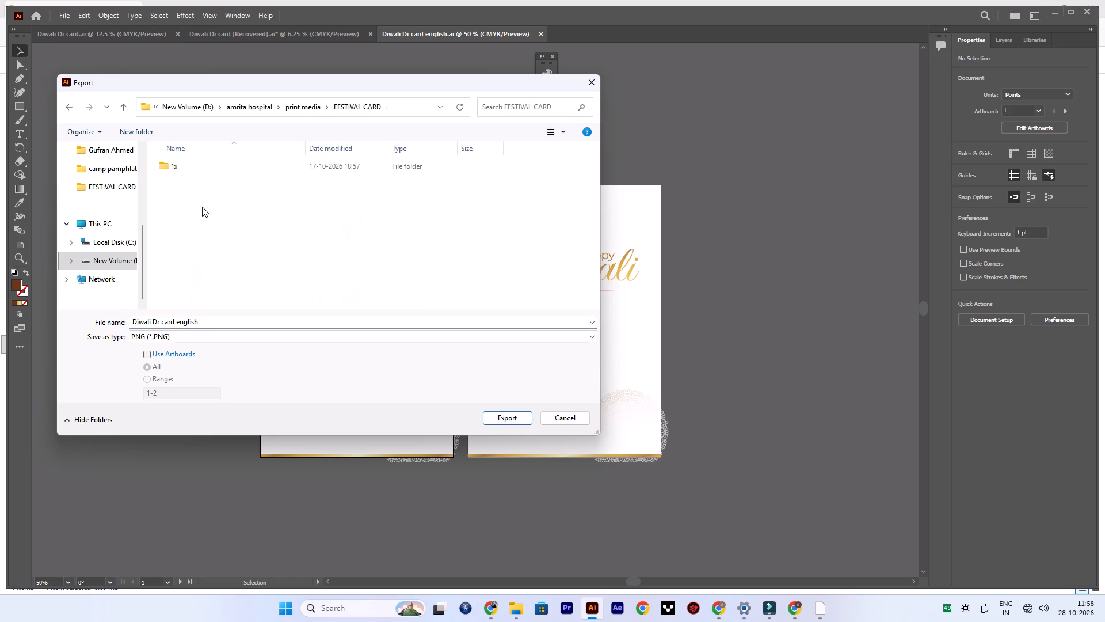
double_click(177, 165)
left_click(121, 111)
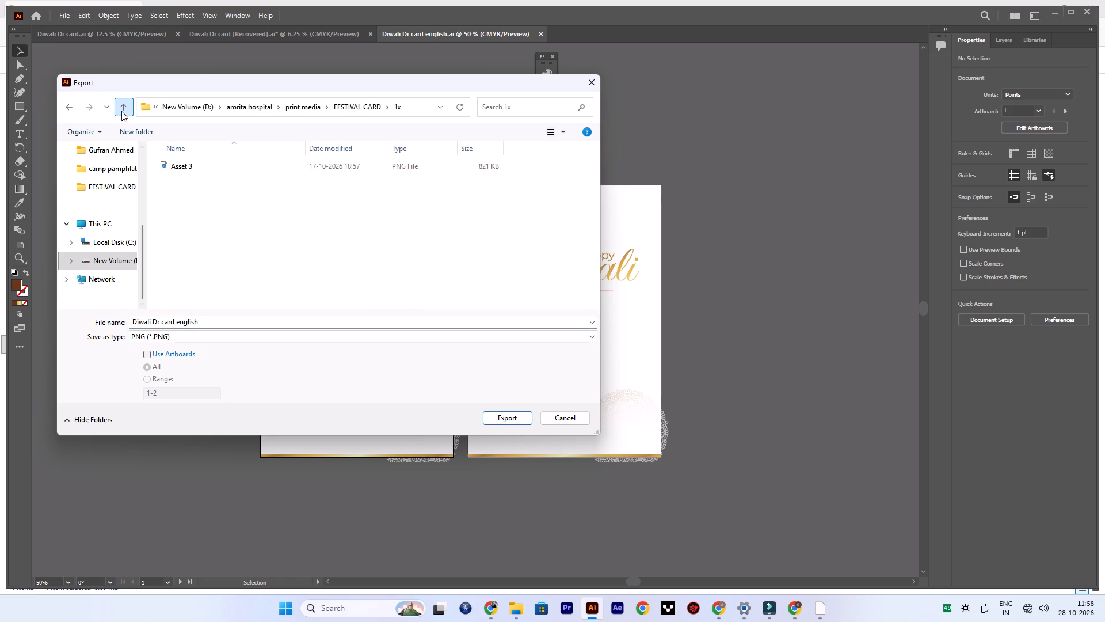
right_click(220, 232)
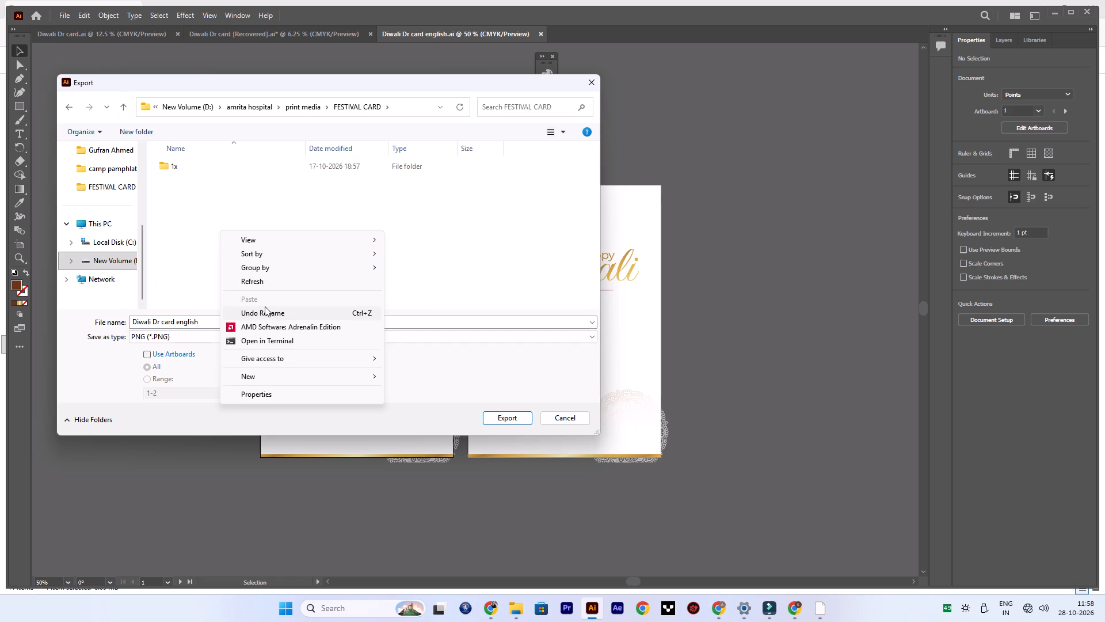
double_click(174, 165)
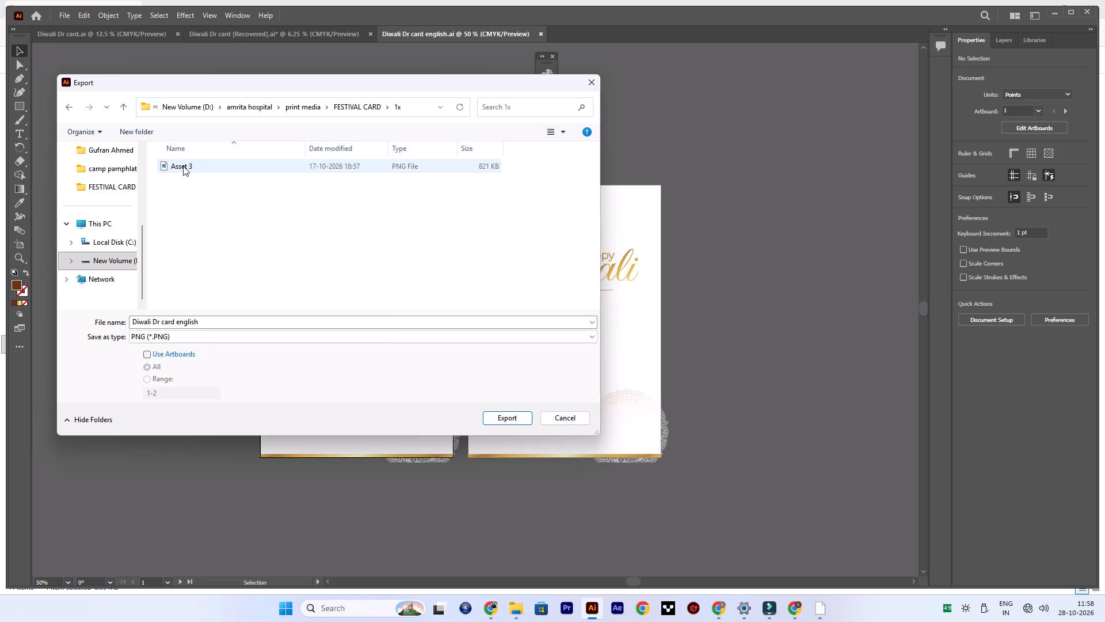
double_click(183, 166)
left_click(650, 348)
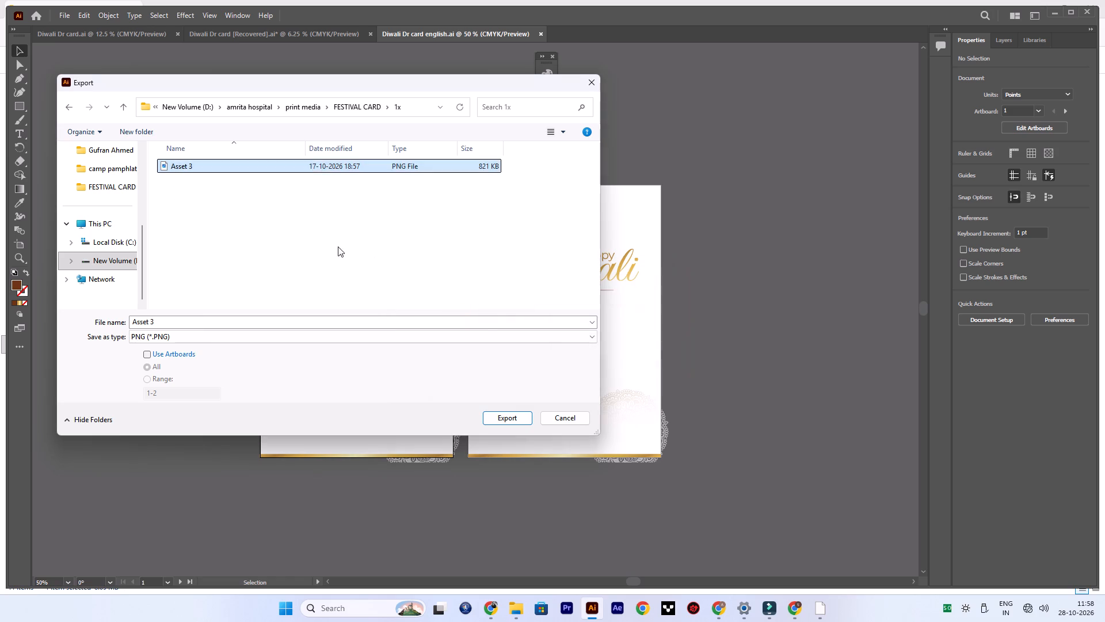
right_click(323, 242)
double_click(124, 109)
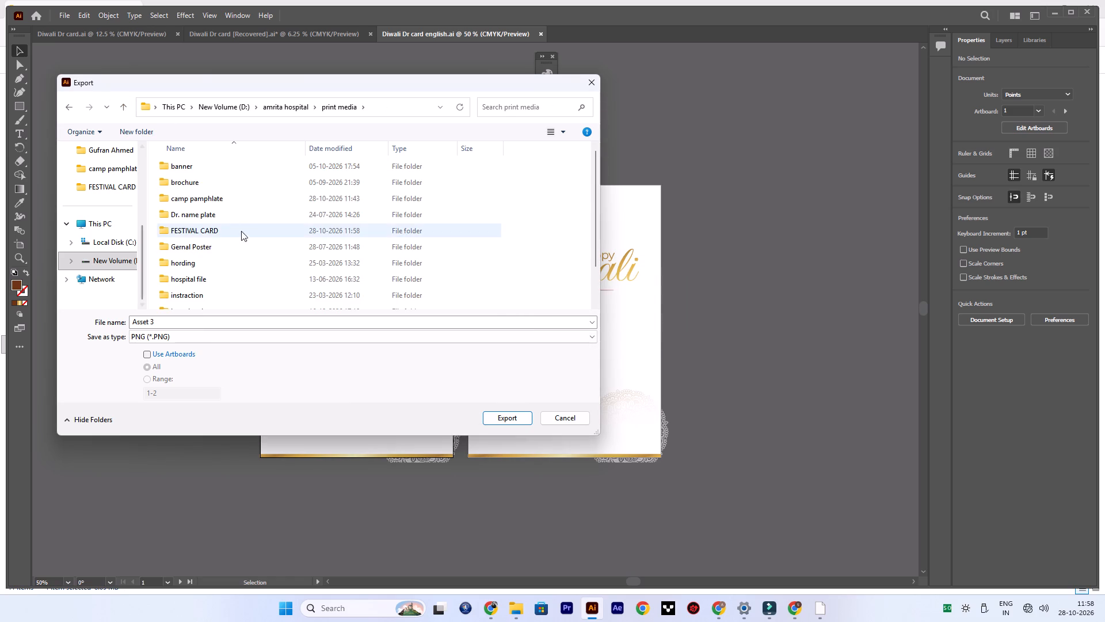
Create a subfolder named "final output" inside the FESTIVAL CARD folder.
double_click(206, 234)
right_click(257, 253)
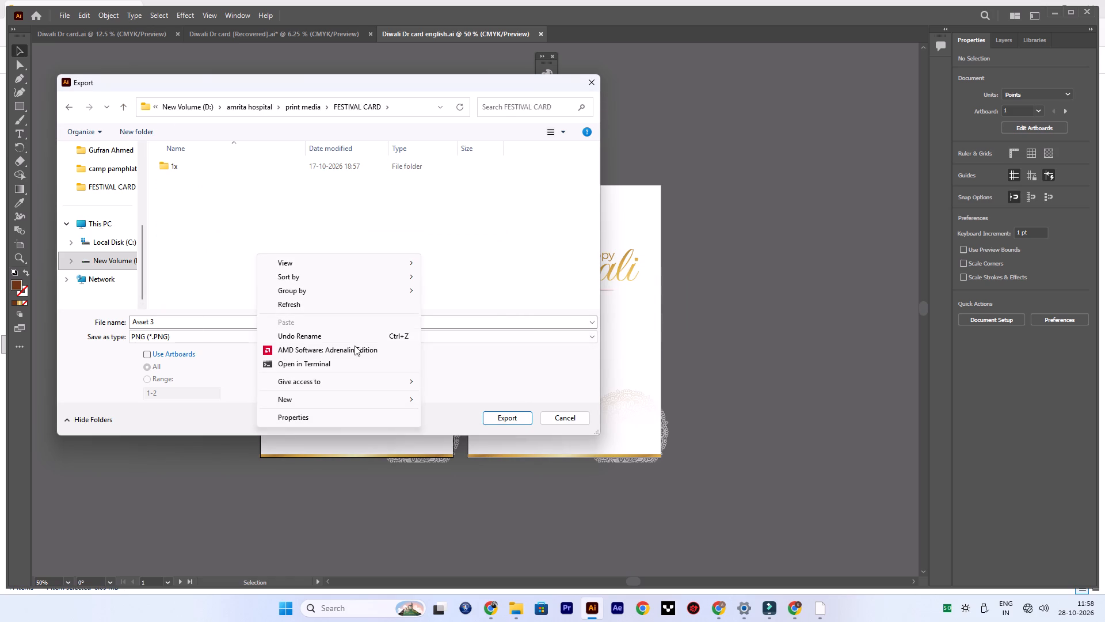
left_click(299, 394)
left_click(465, 405)
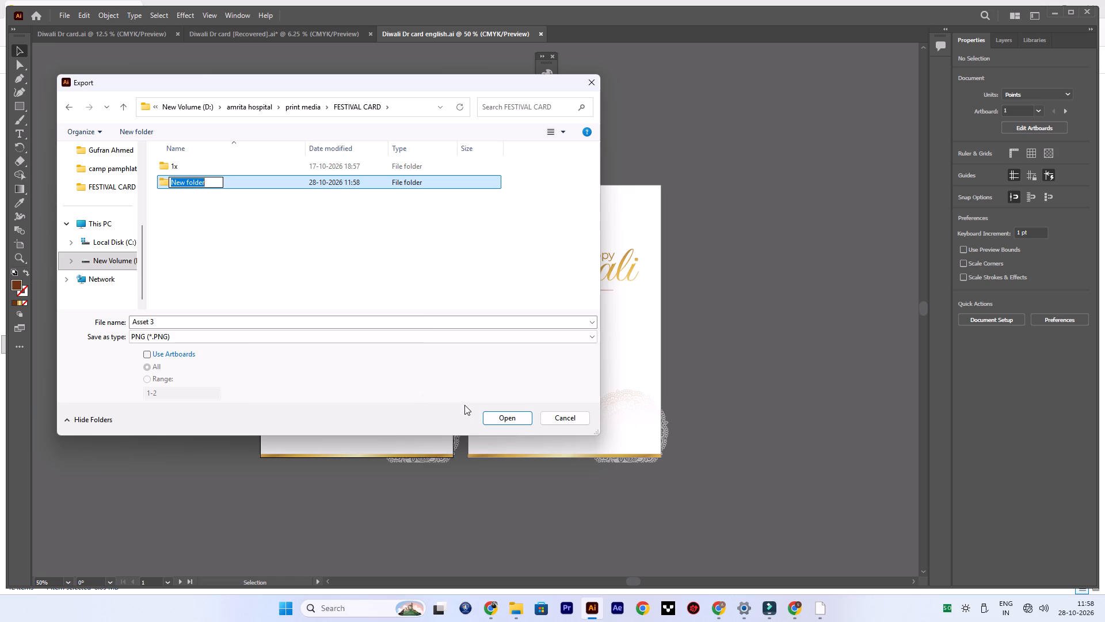
key("BackSpace")
type("final output")
key("Return")
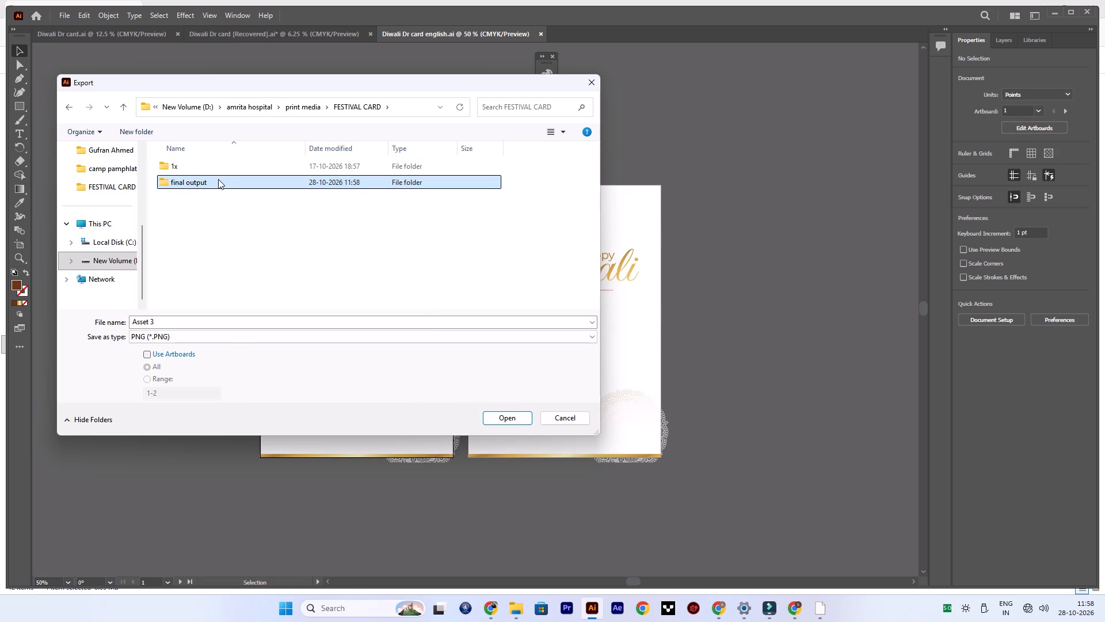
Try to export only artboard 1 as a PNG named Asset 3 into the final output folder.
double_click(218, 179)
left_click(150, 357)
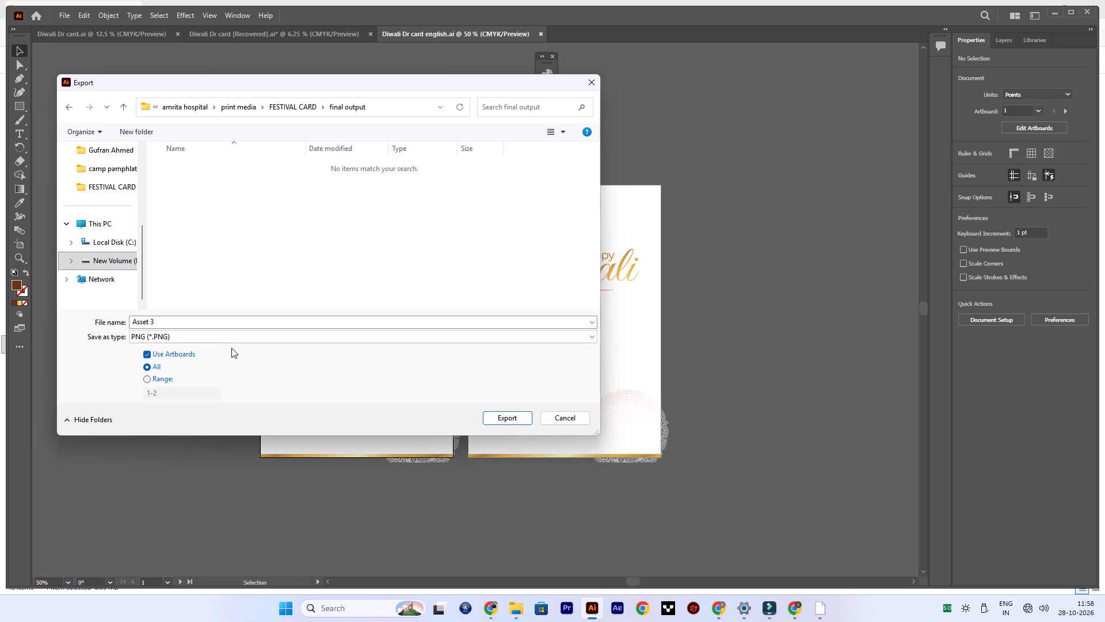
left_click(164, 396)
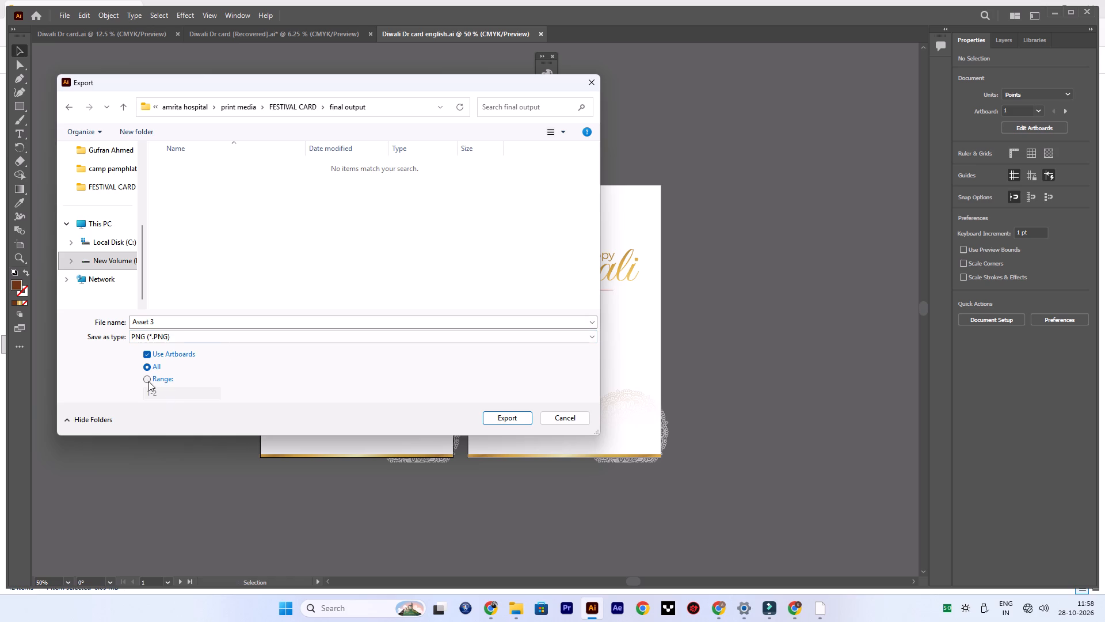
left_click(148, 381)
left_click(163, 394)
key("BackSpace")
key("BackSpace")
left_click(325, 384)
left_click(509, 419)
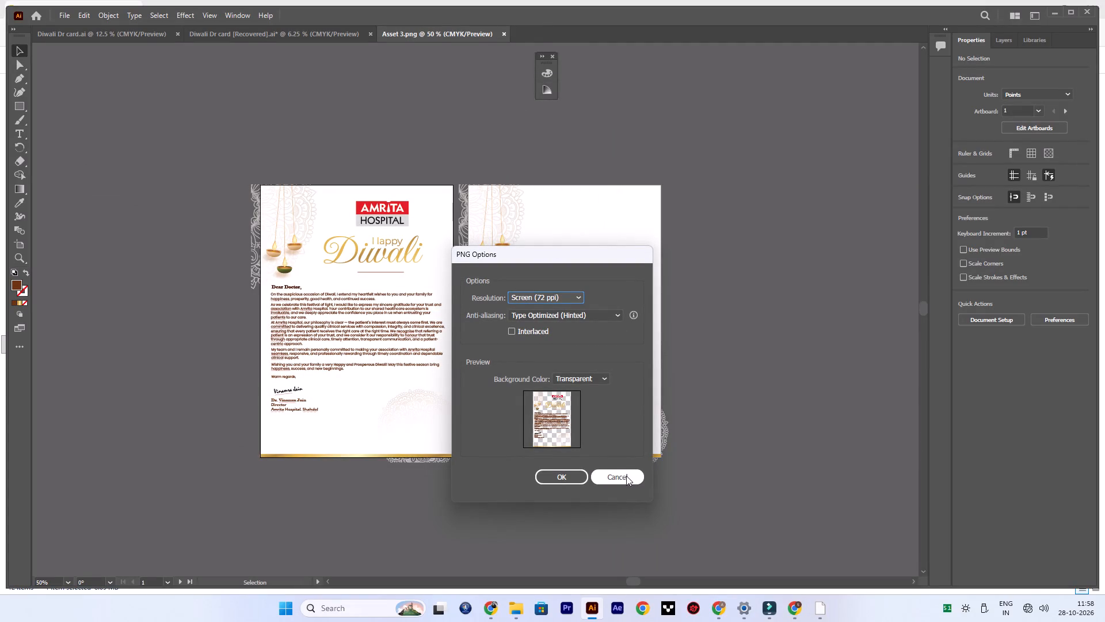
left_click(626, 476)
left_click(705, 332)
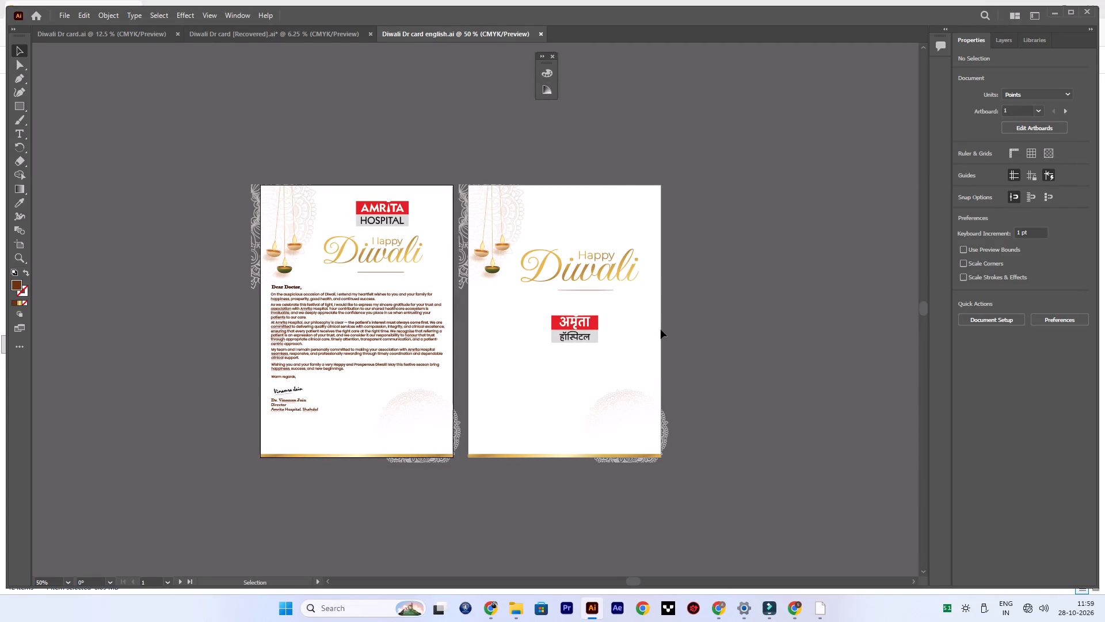
Export only artboard 1 as a JPEG named "Diwali Dr card english" into the final output folder, at Maximum quality and 72 ppi.
scroll(352, 282, "up", 4, "alt")
scroll(352, 282, "down", 4, "alt")
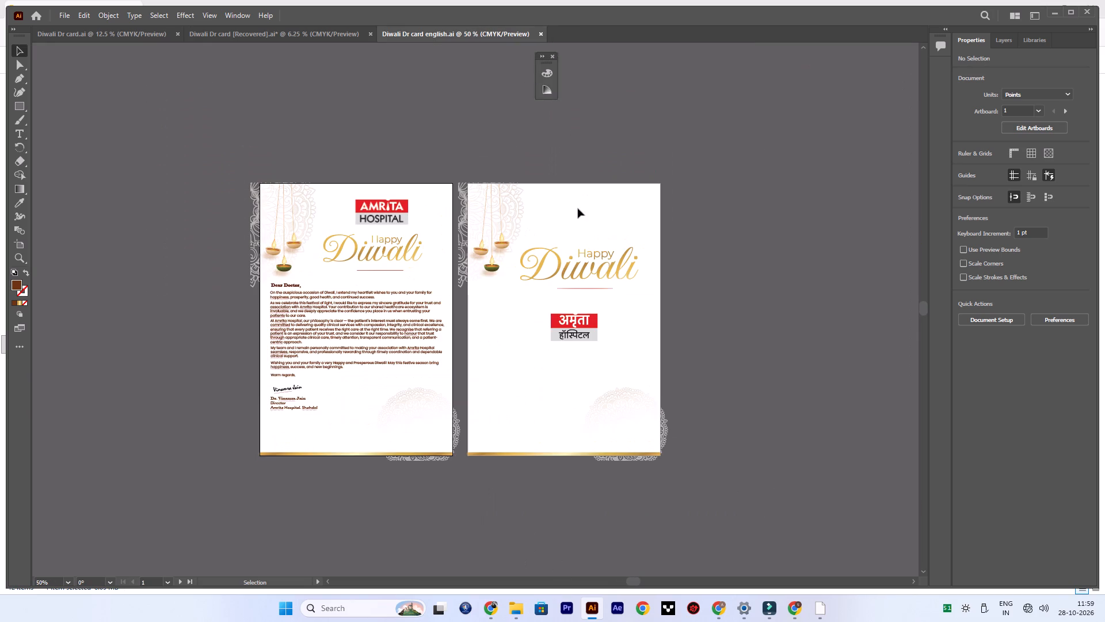
left_click(578, 208)
left_click(66, 15)
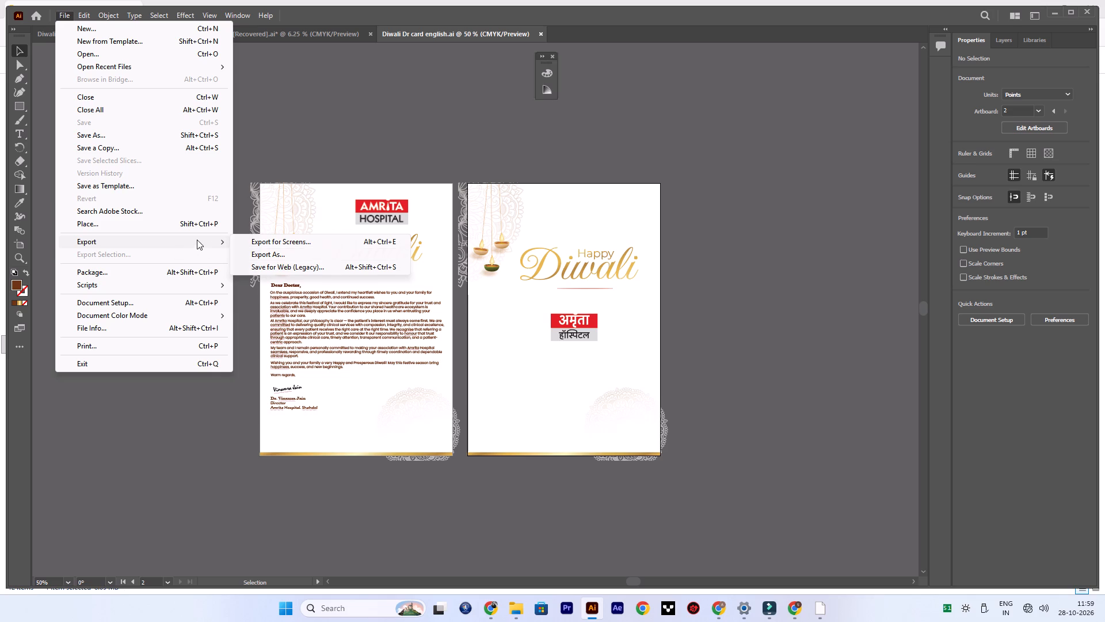
left_click(280, 253)
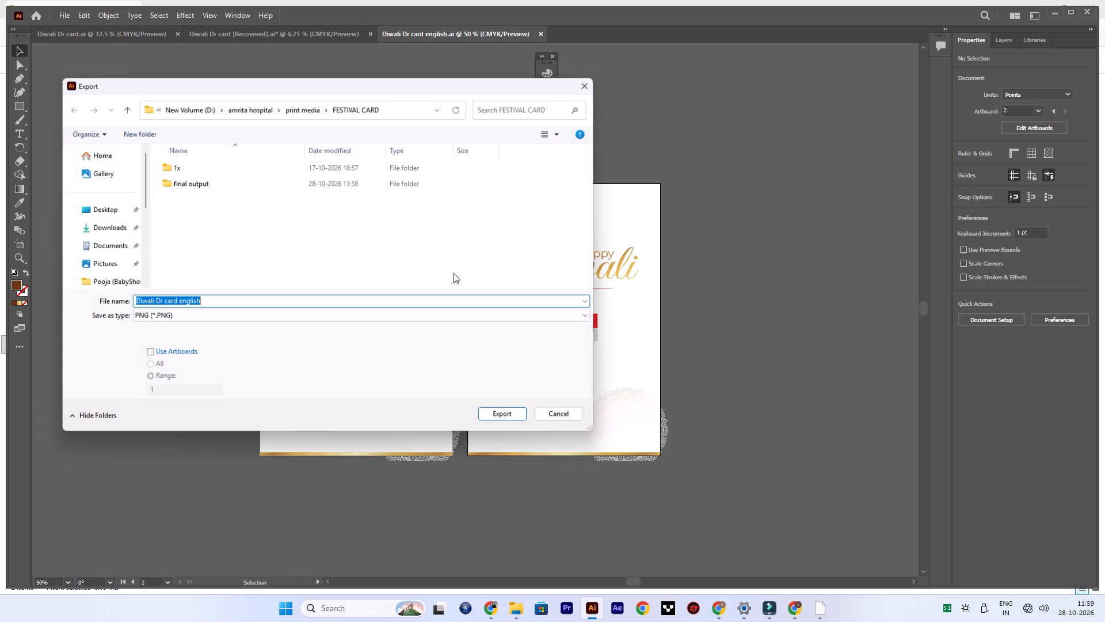
left_click(148, 355)
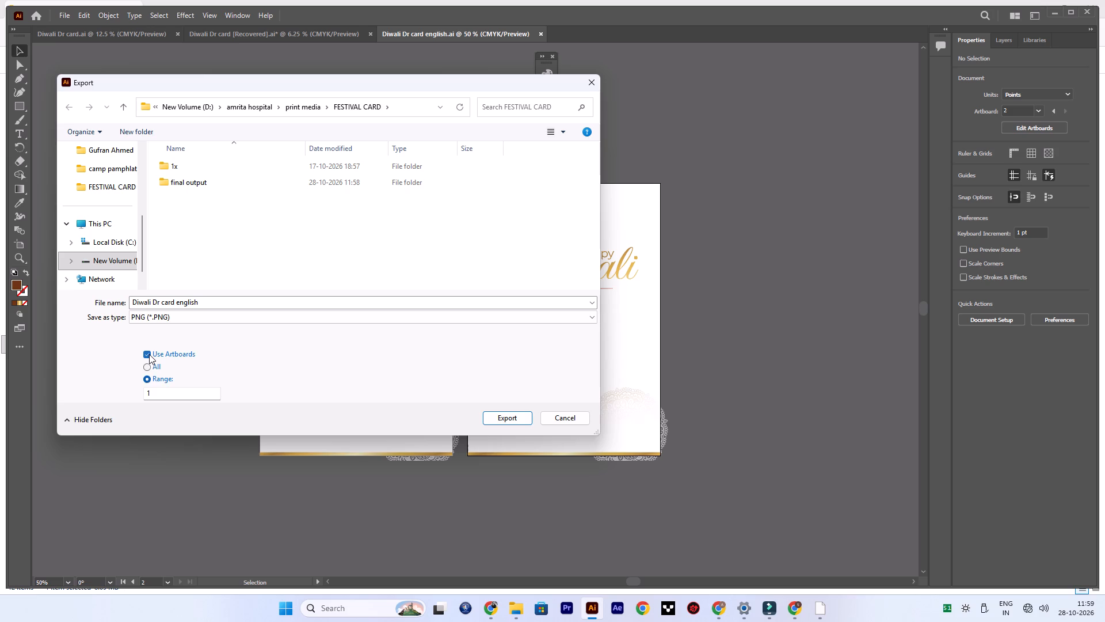
double_click(201, 183)
left_click(237, 321)
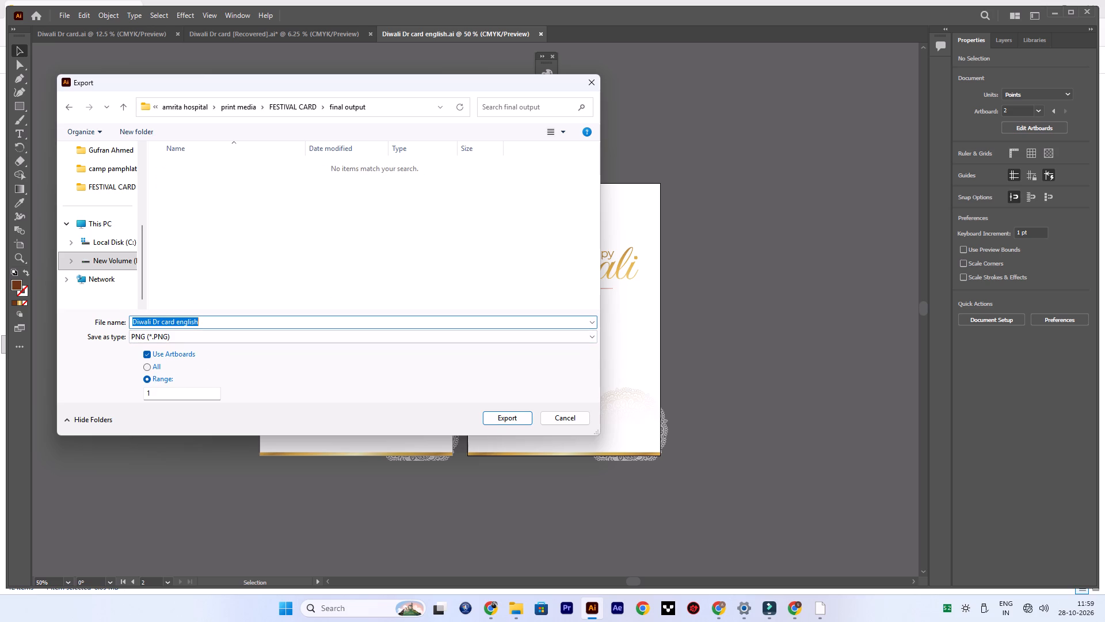
left_click(237, 321)
left_click(211, 340)
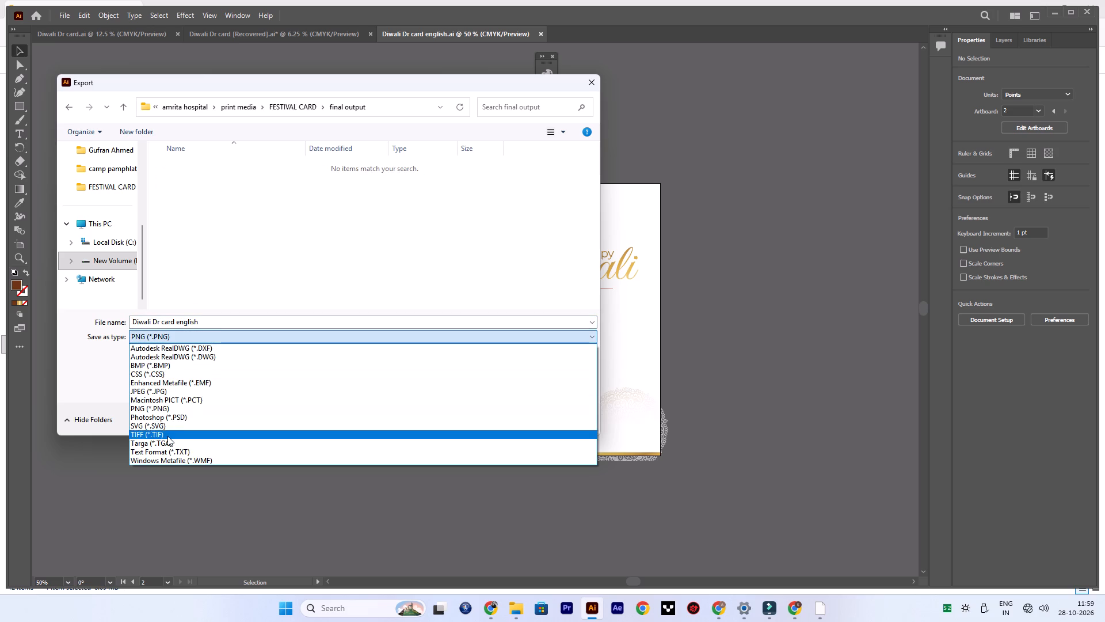
left_click(169, 393)
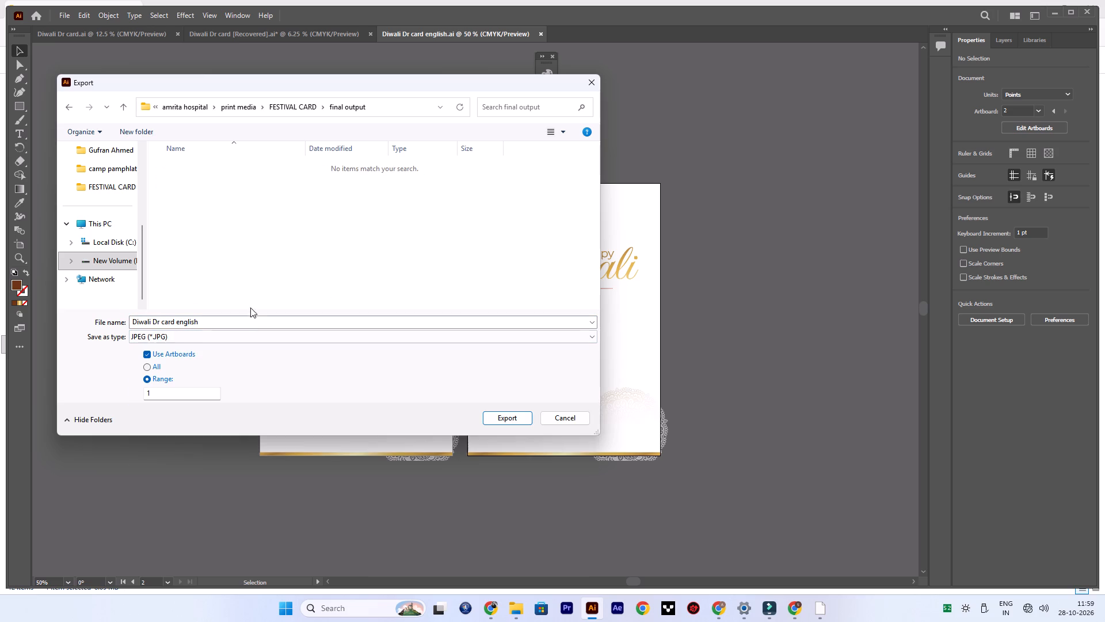
left_click(505, 420)
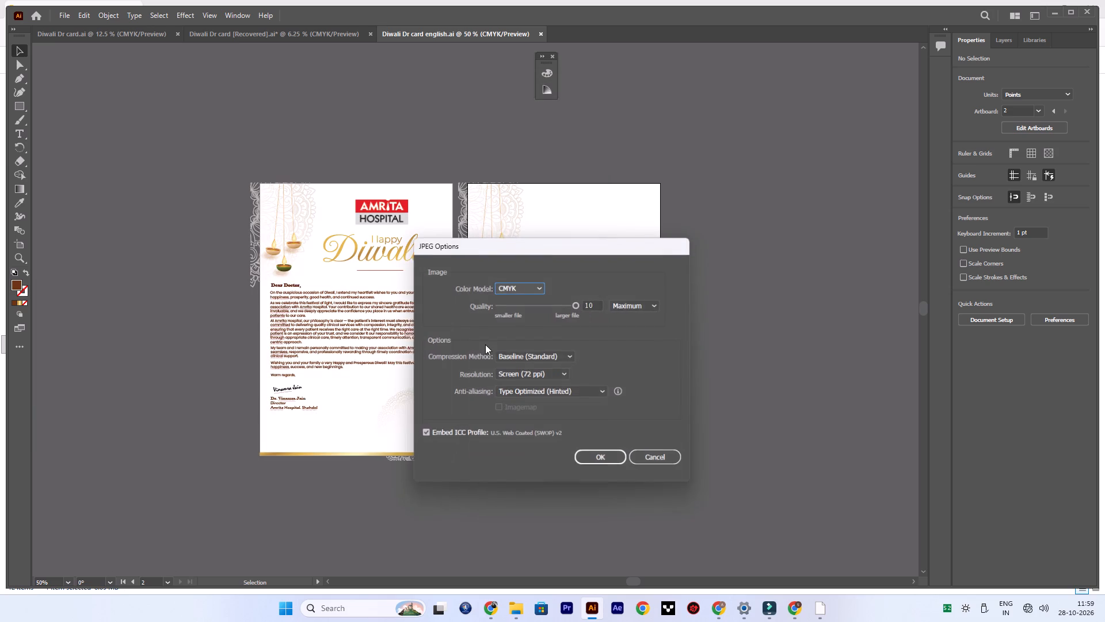
left_click(540, 287)
left_click(524, 298)
left_click(608, 456)
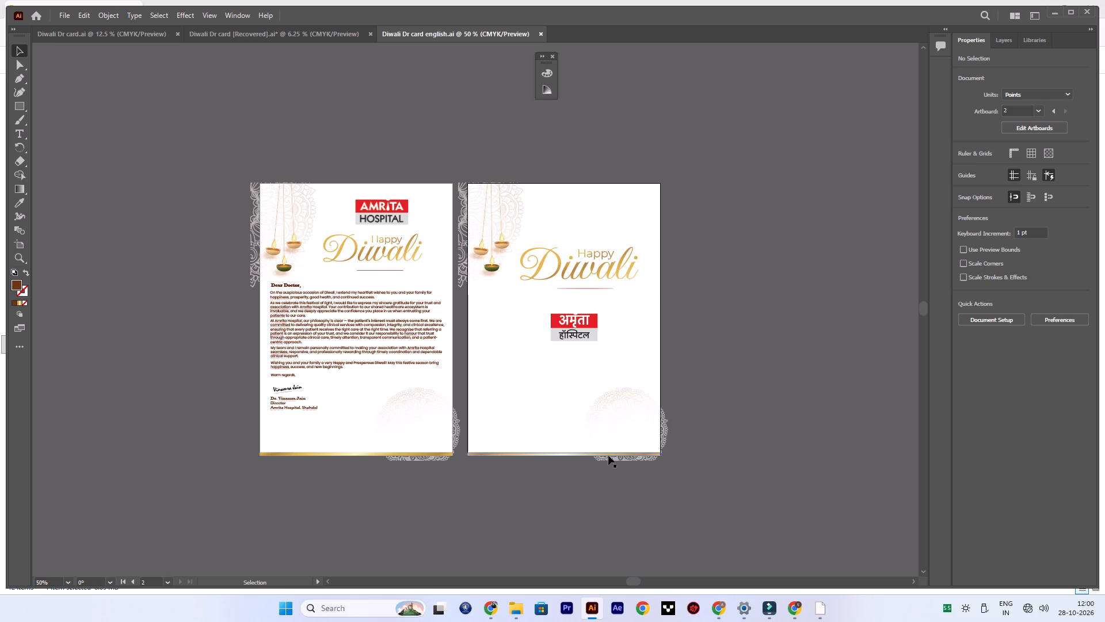
Check the exported English card JPG from the final output folder in the photo viewer.
left_click(112, 274)
left_click(519, 607)
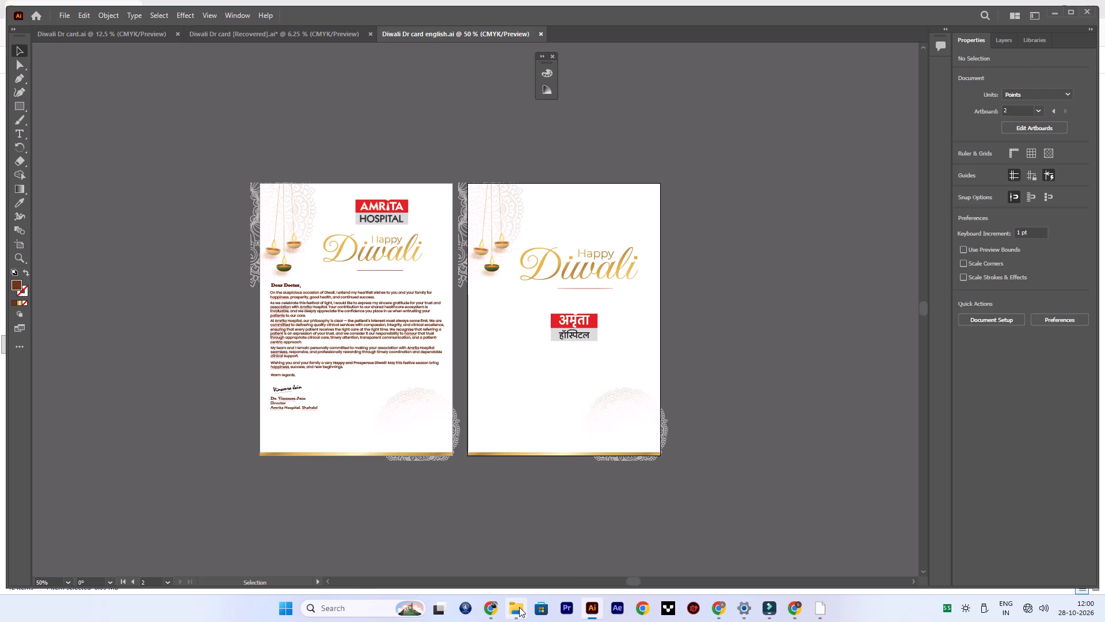
double_click(133, 109)
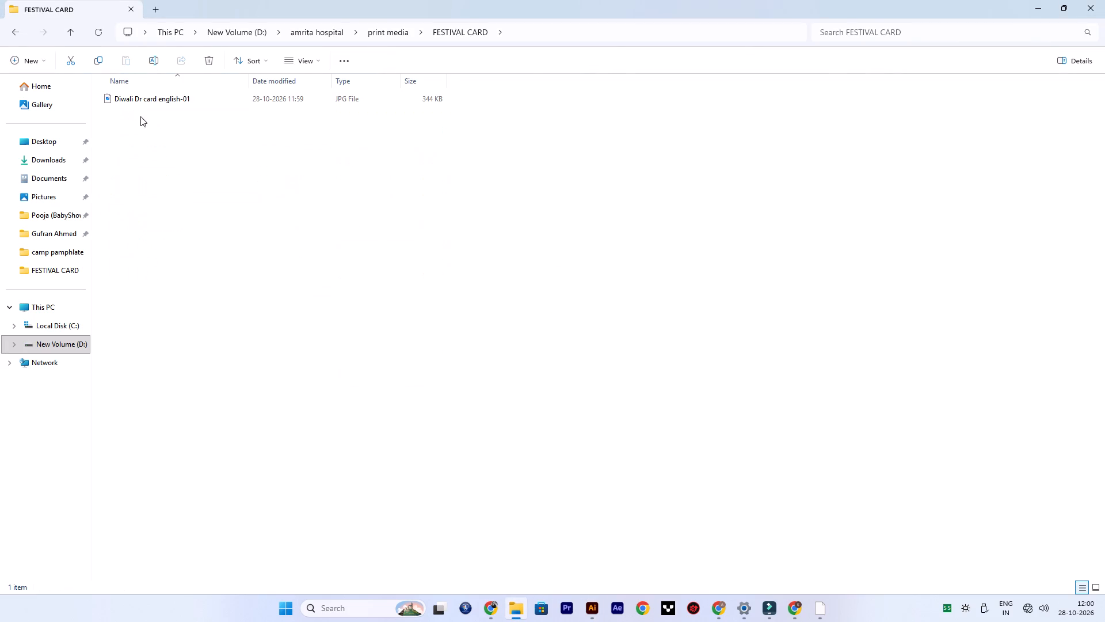
double_click(142, 100)
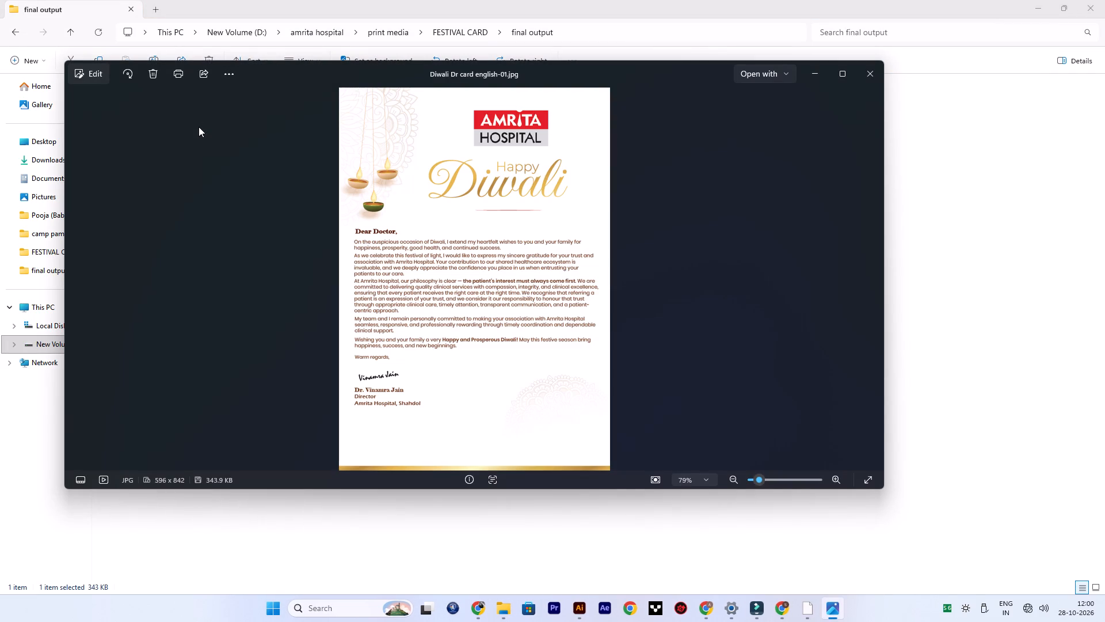
scroll(458, 300, "up", 3)
scroll(459, 300, "down", 5)
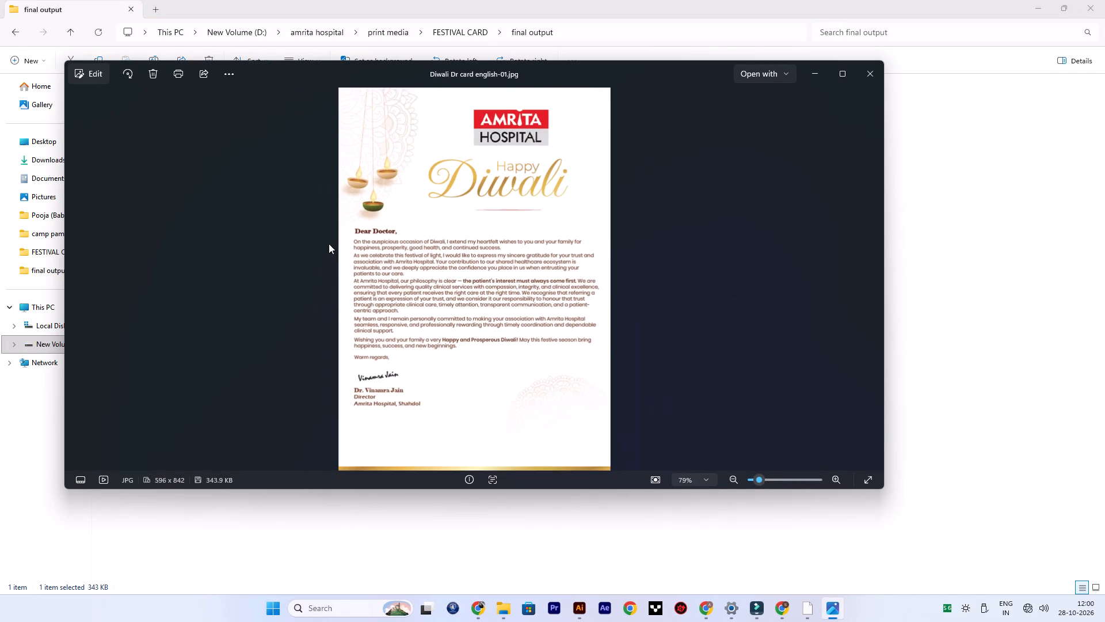
left_click(820, 75)
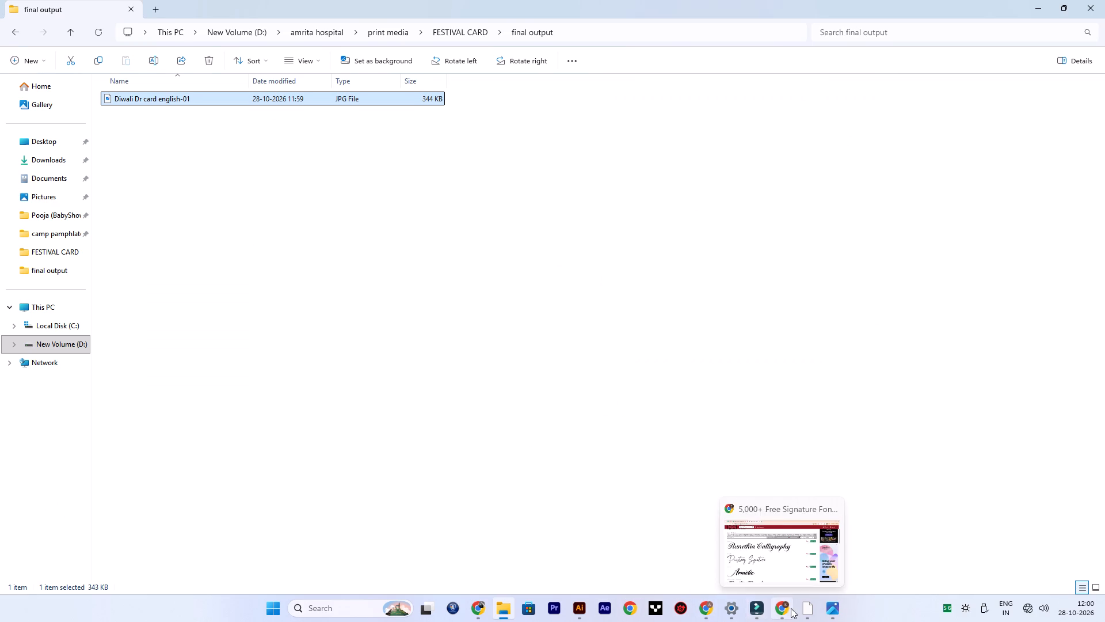
Switch to Photoshop and open the recent file diwali card.psd containing the Hindi letter.
left_click(811, 611)
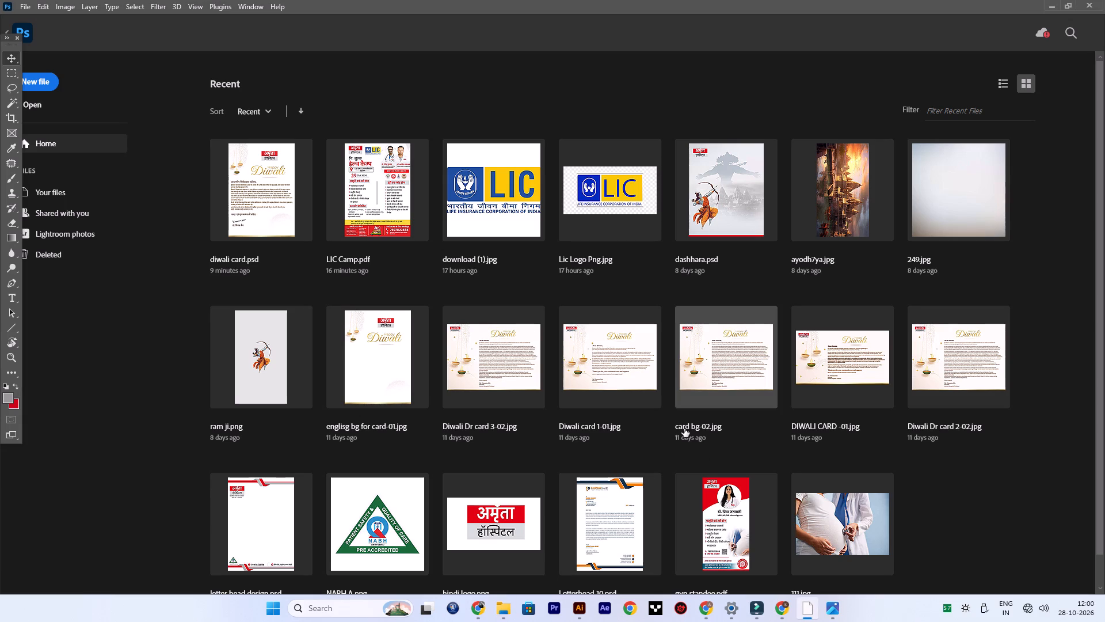
left_click(269, 186)
scroll(585, 348, "down", 4)
scroll(517, 359, "up", 4, "alt")
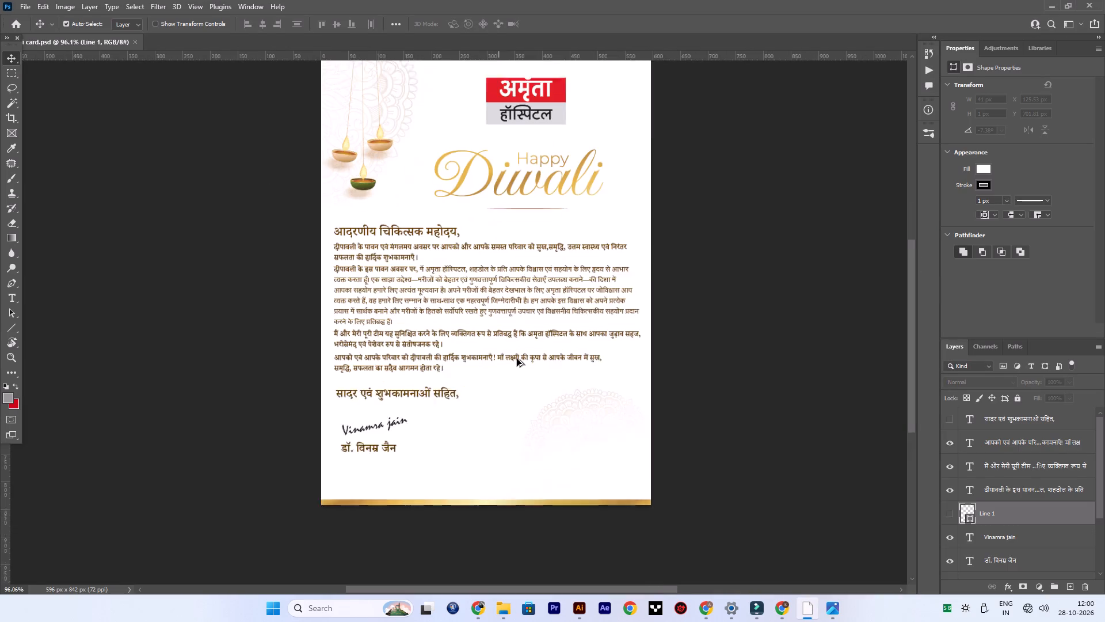
scroll(517, 359, "up", 1, "alt")
scroll(517, 359, "down", 4, "alt")
Start a JPG export of the Hindi Diwali card with the quality set to Great.
key("ctrl+alt+shift+w")
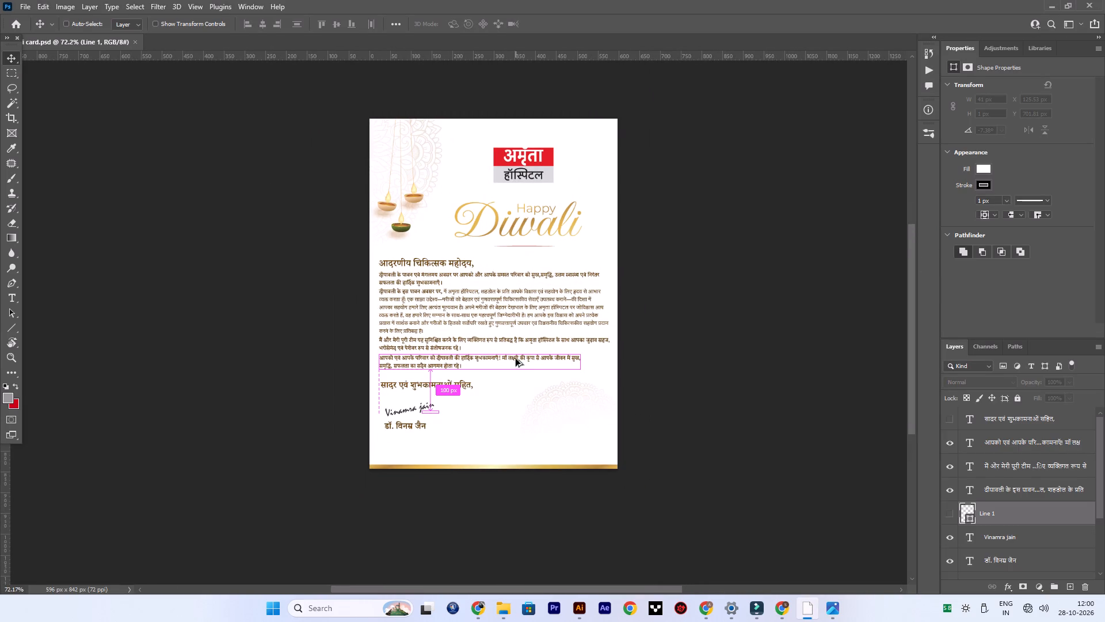
left_click(832, 115)
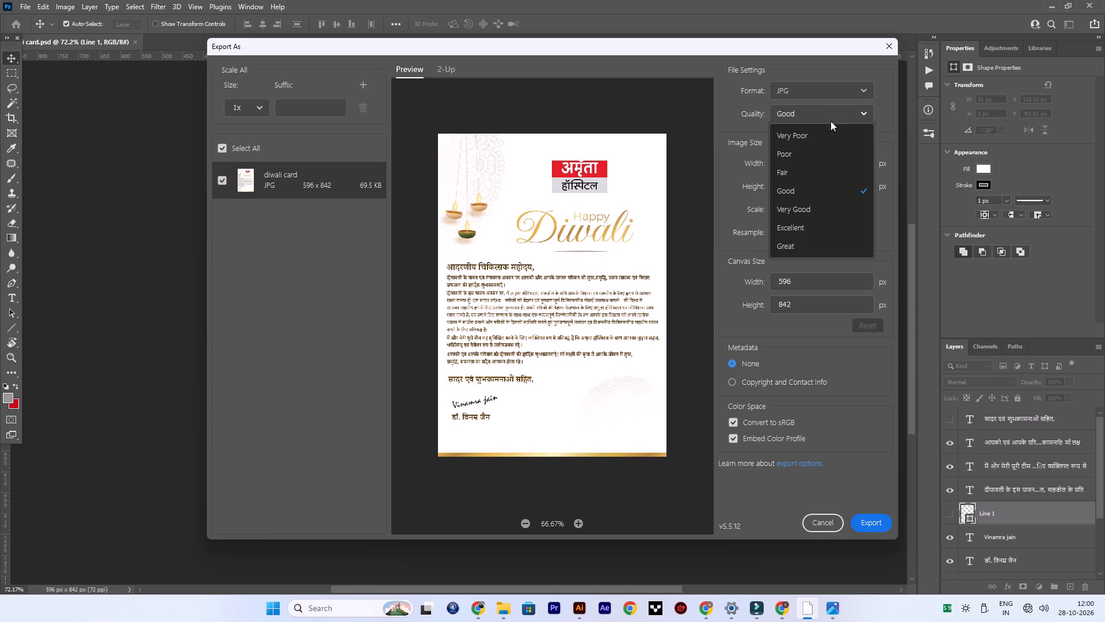
left_click(794, 243)
left_click(820, 86)
left_click(820, 86)
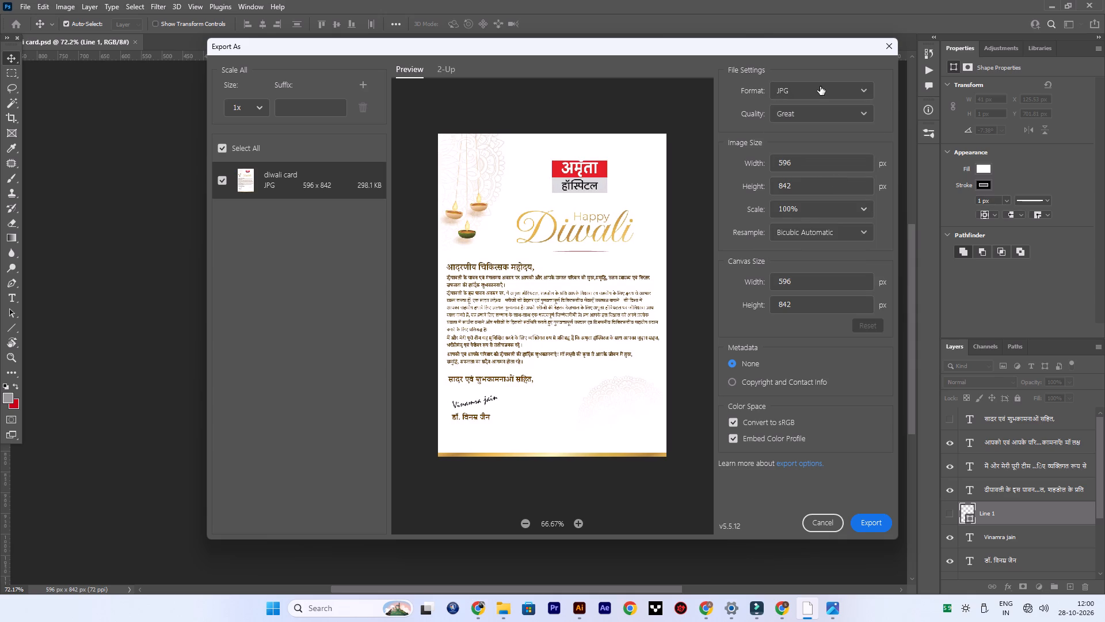
left_click(888, 526)
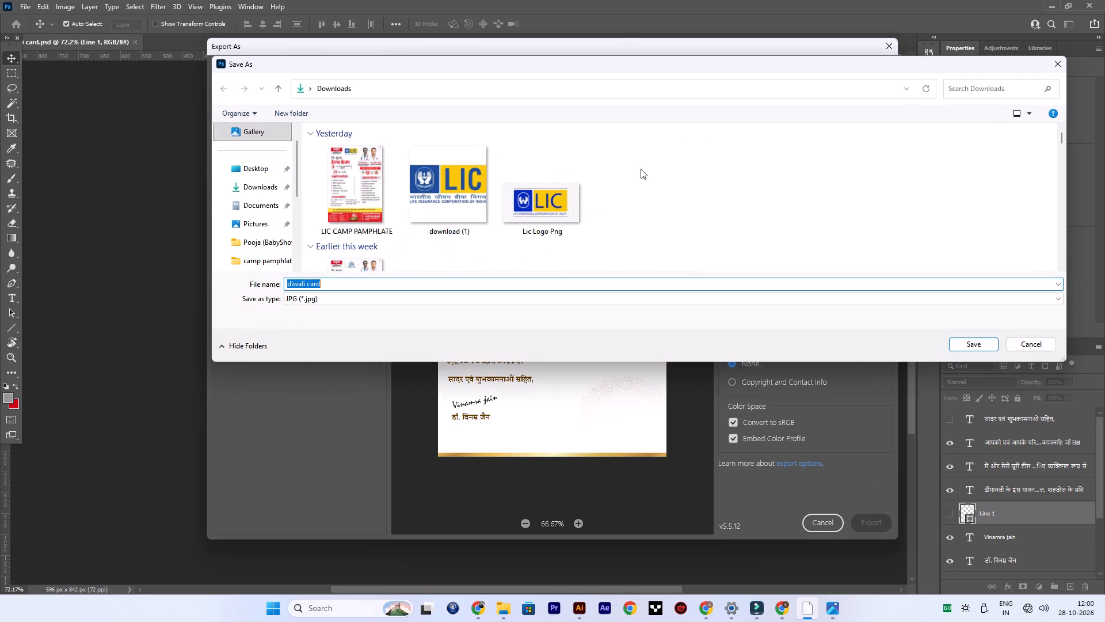
Set the save location to the final output folder in D: > amrita hospital > print media > FESTIVAL CARD.
scroll(338, 264, "down", 6)
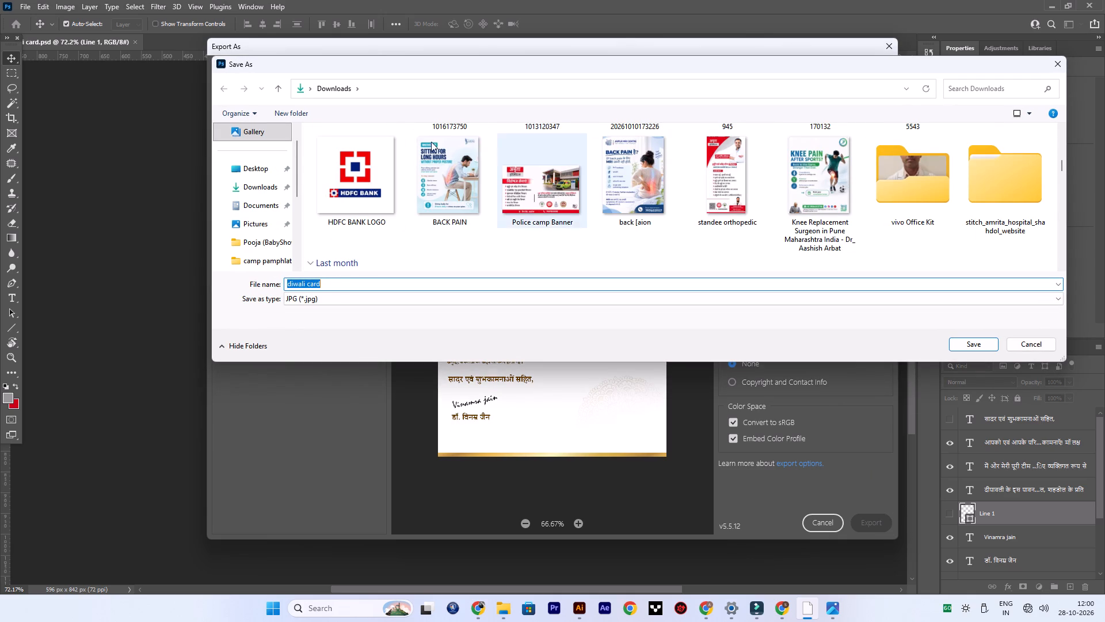
left_click(280, 88)
scroll(254, 291, "down", 6)
scroll(270, 233, "down", 5)
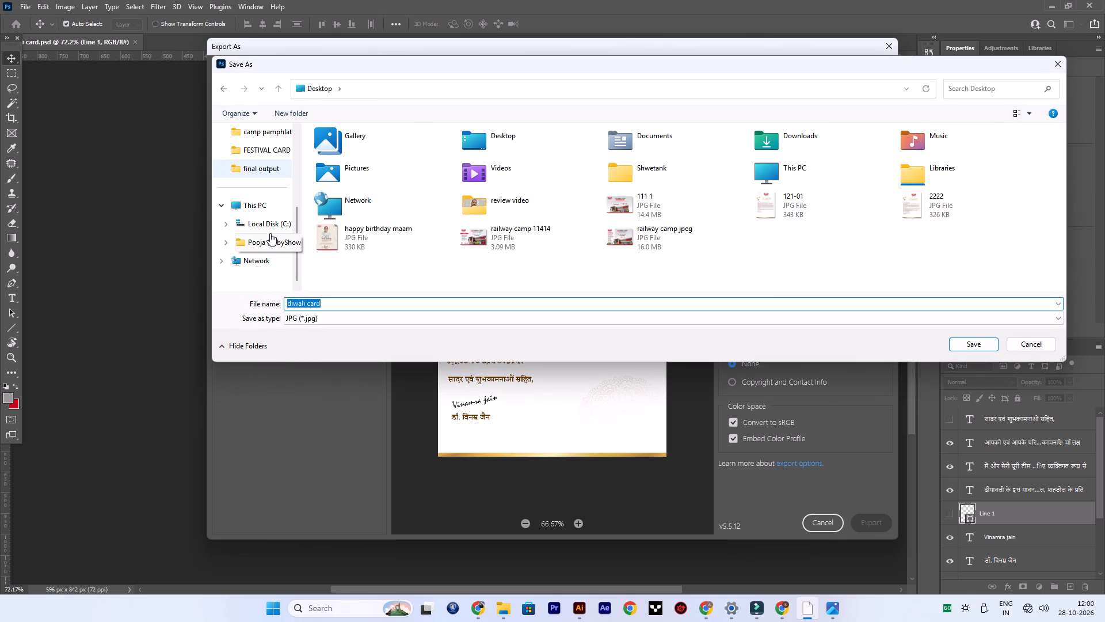
scroll(270, 233, "down", 5)
left_click(270, 233)
left_click(270, 238)
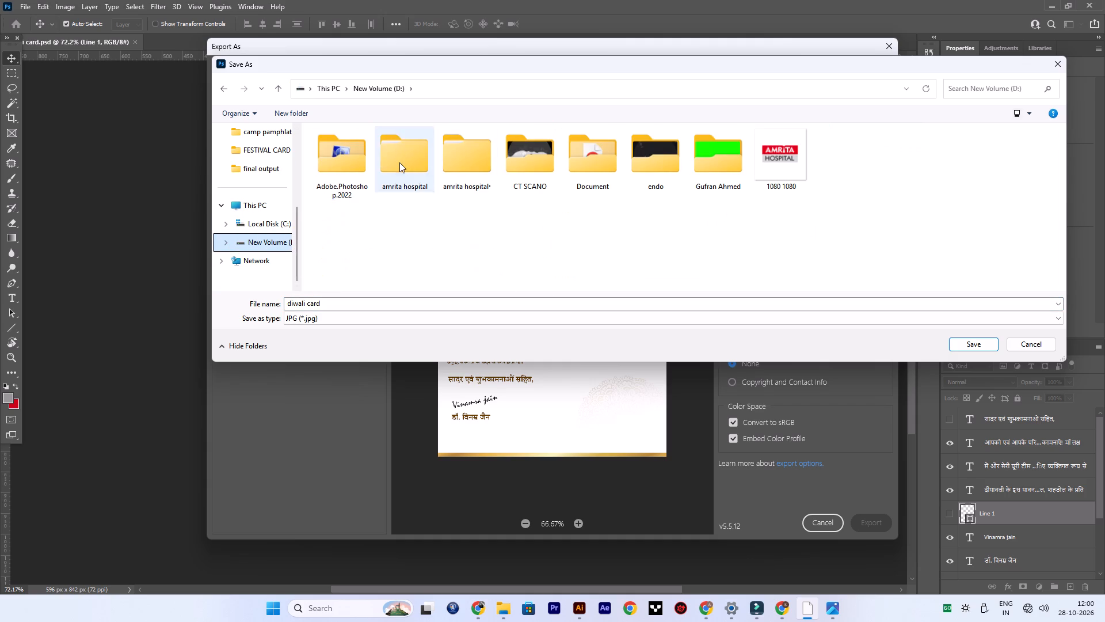
double_click(399, 162)
scroll(334, 222, "down", 4)
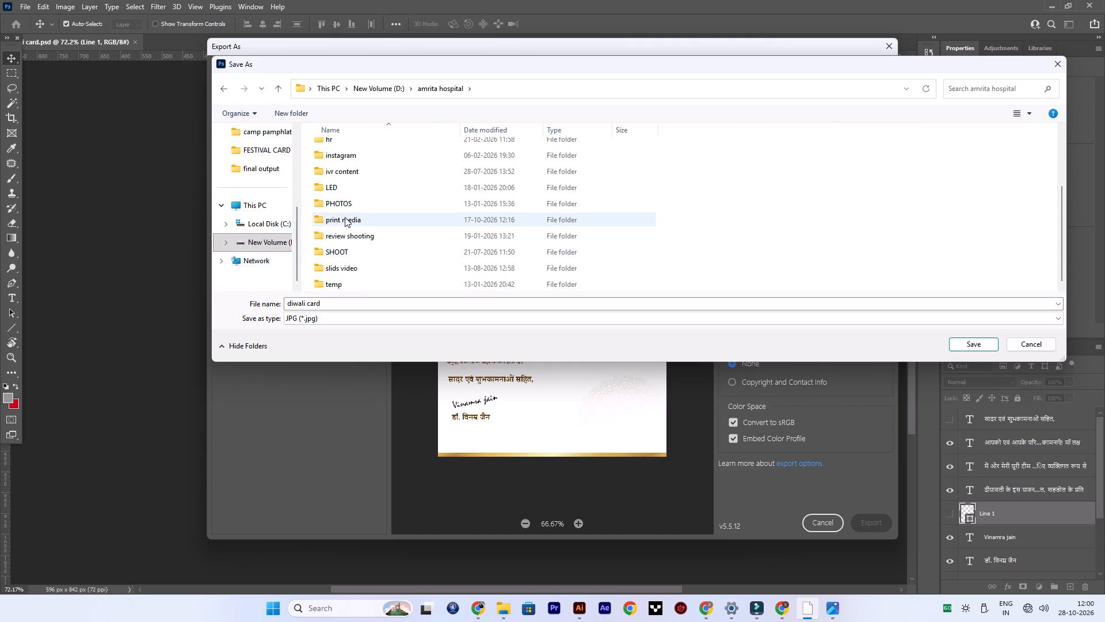
double_click(345, 217)
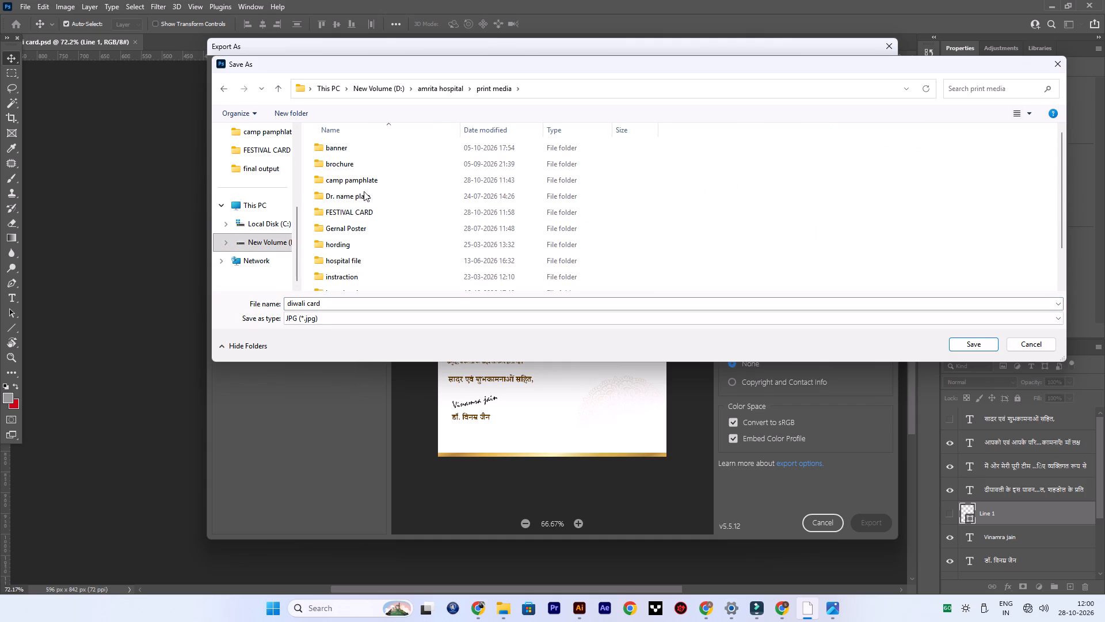
double_click(356, 214)
double_click(355, 161)
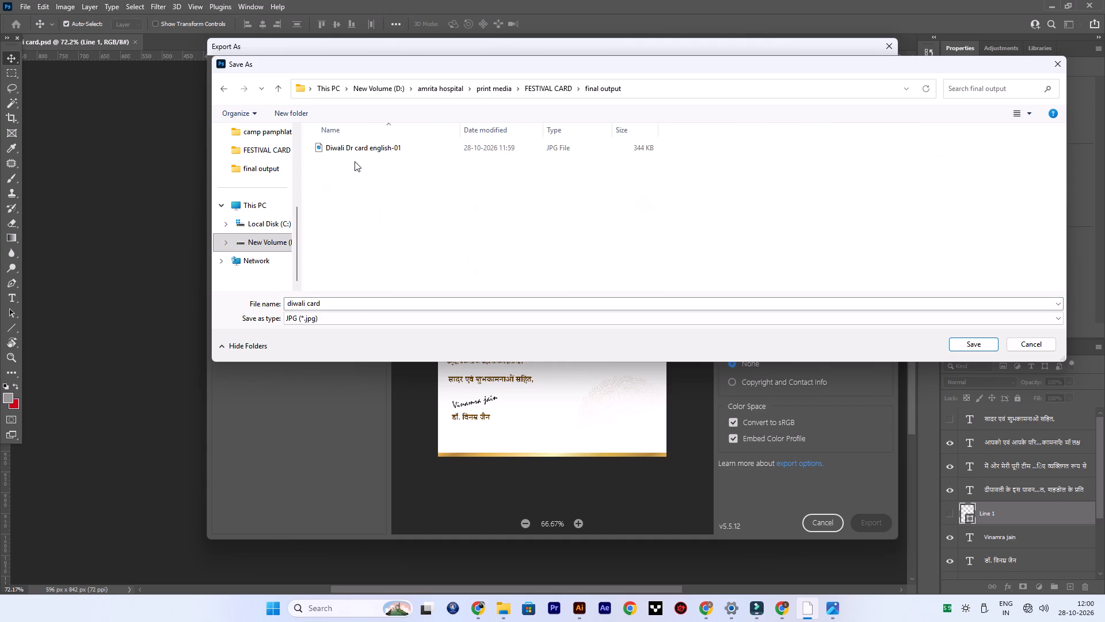
Reuse the file name "Diwali Dr card english-01" for the Hindi export and select its ending for replacement.
left_click(364, 149)
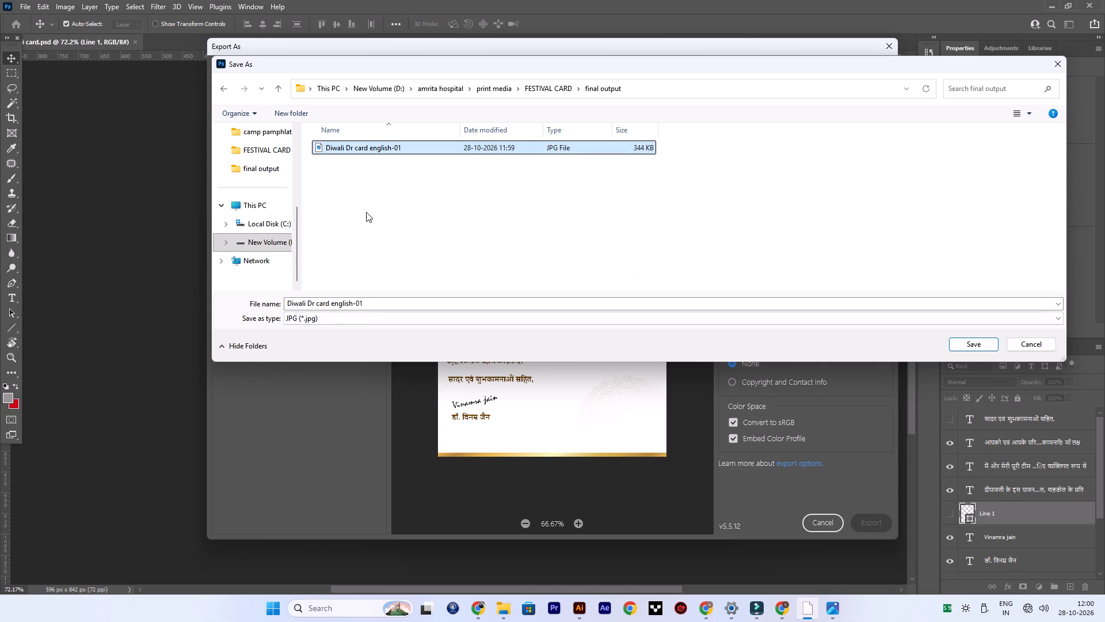
left_click(372, 305)
left_click(378, 304)
left_click_drag(384, 302, 346, 305)
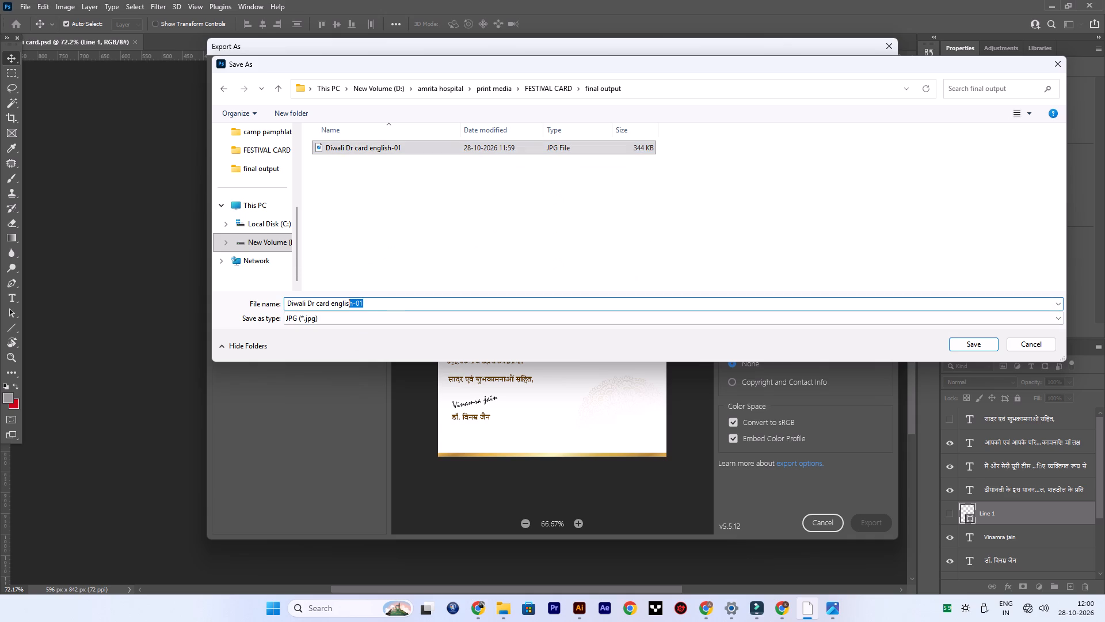
Name the Hindi card export "Diwali Dr card hindi" and save the JPG in the final output folder.
left_click_drag(346, 305, 331, 308)
key("BackSpace")
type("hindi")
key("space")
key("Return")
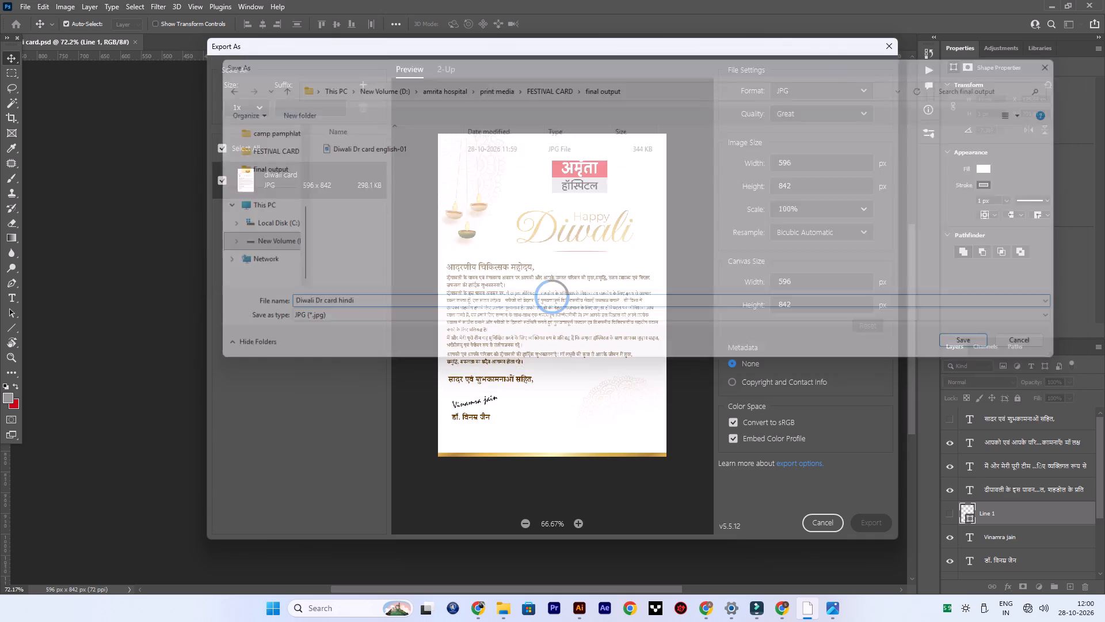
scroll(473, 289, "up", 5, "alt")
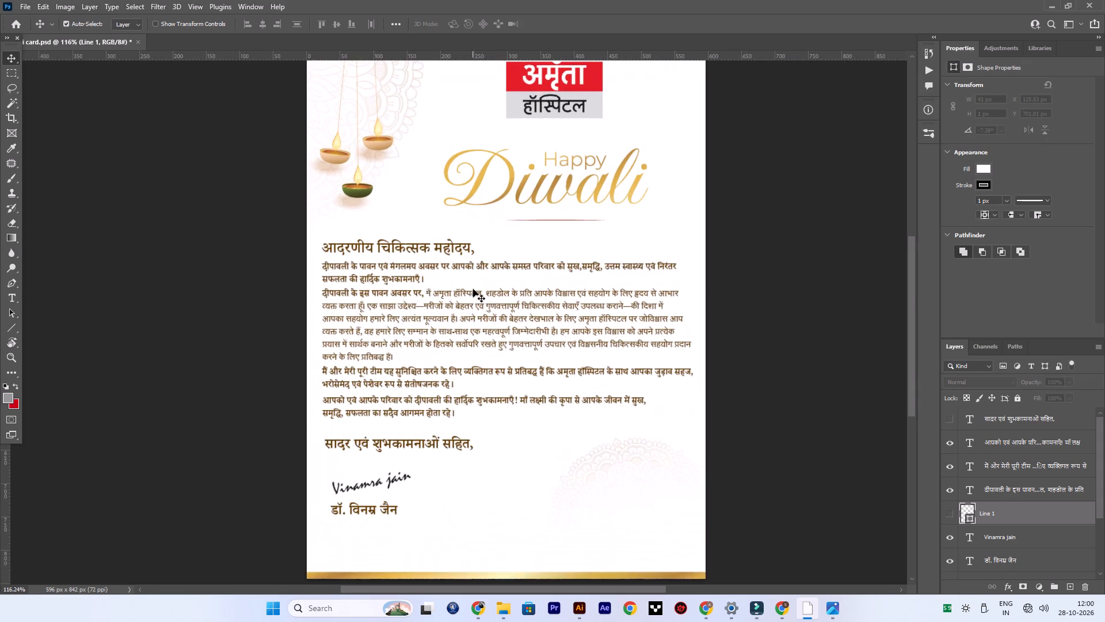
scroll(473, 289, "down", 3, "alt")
Switch to Chrome and look through the signature fonts on the 1001 Fonts page.
left_click(789, 605)
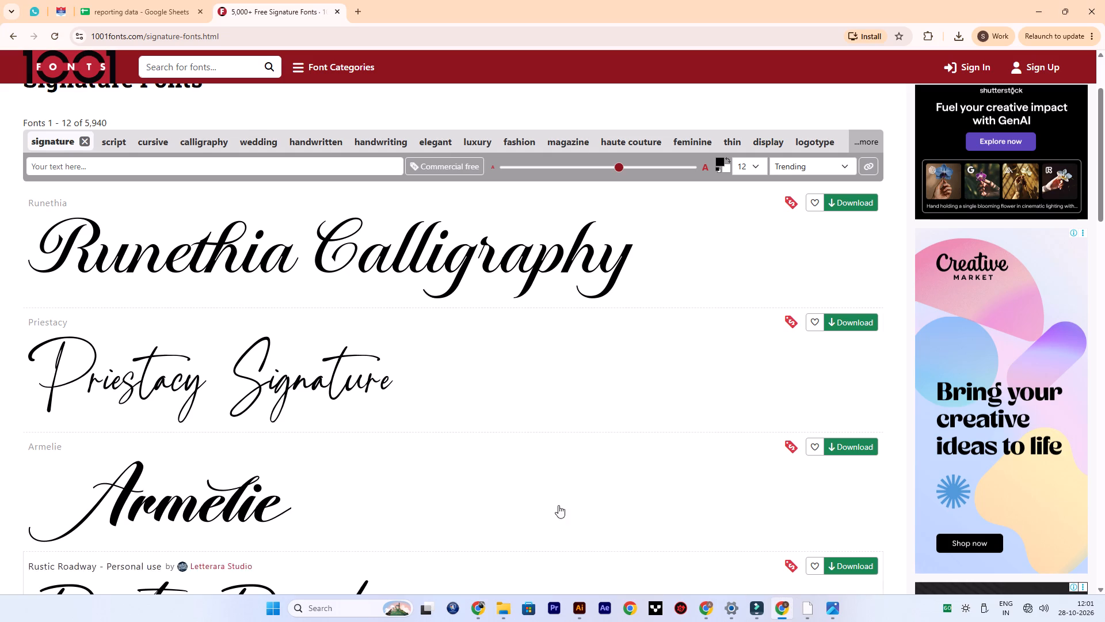
scroll(428, 425, "down", 4, "alt")
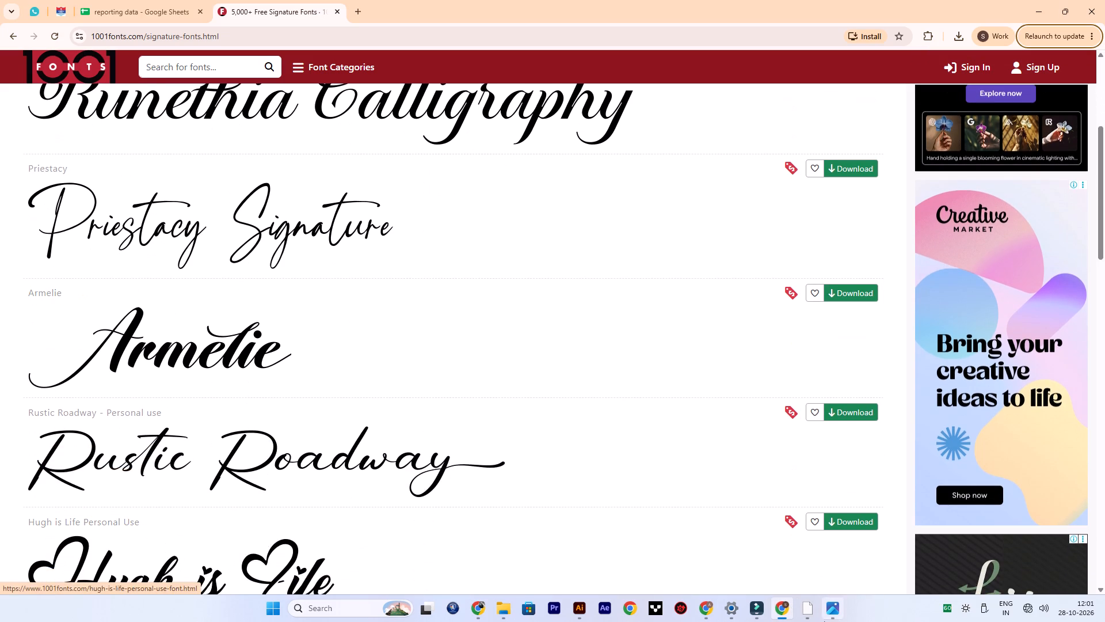
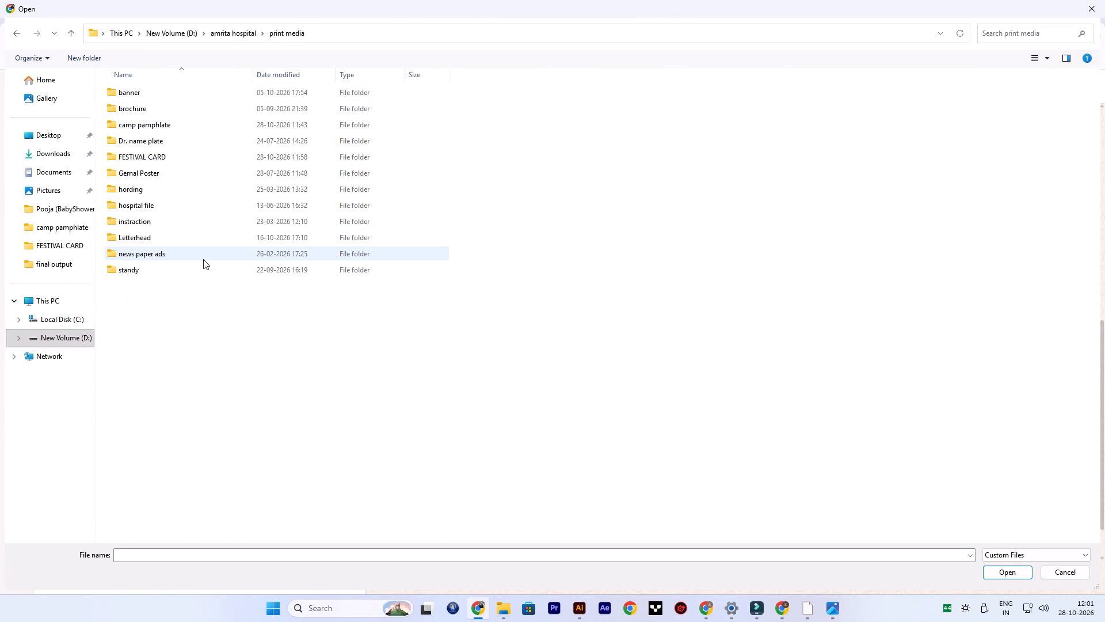
Select both "Diwali Dr card english-01" and "Diwali Dr card hindi" in the FESTIVAL CARD final output folder for opening.
double_click(148, 157)
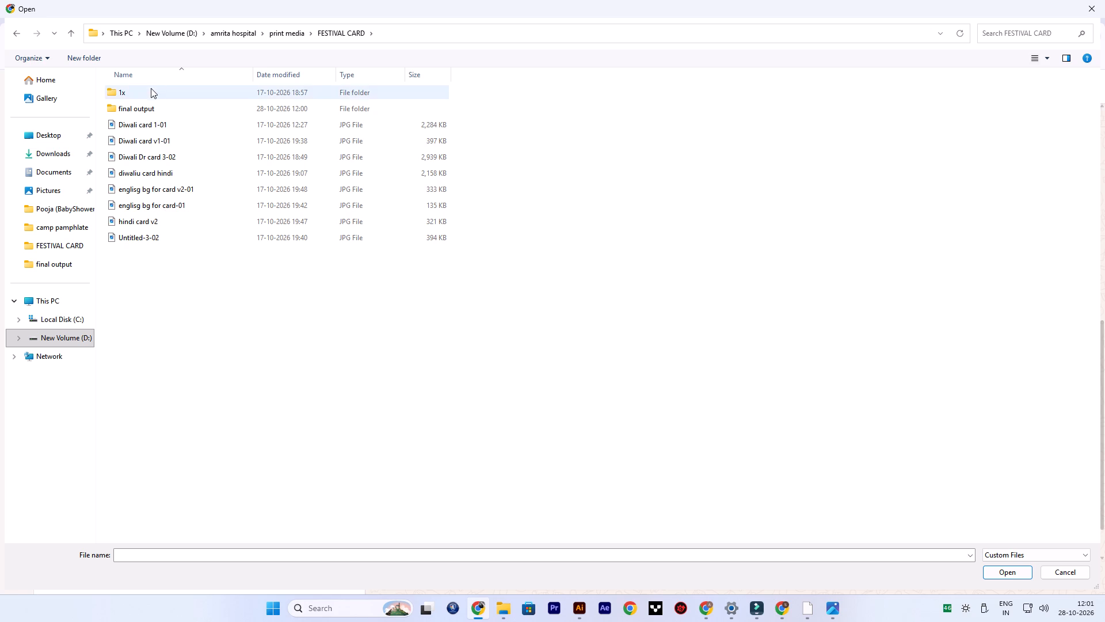
double_click(151, 104)
left_click_drag(204, 182, 185, 74)
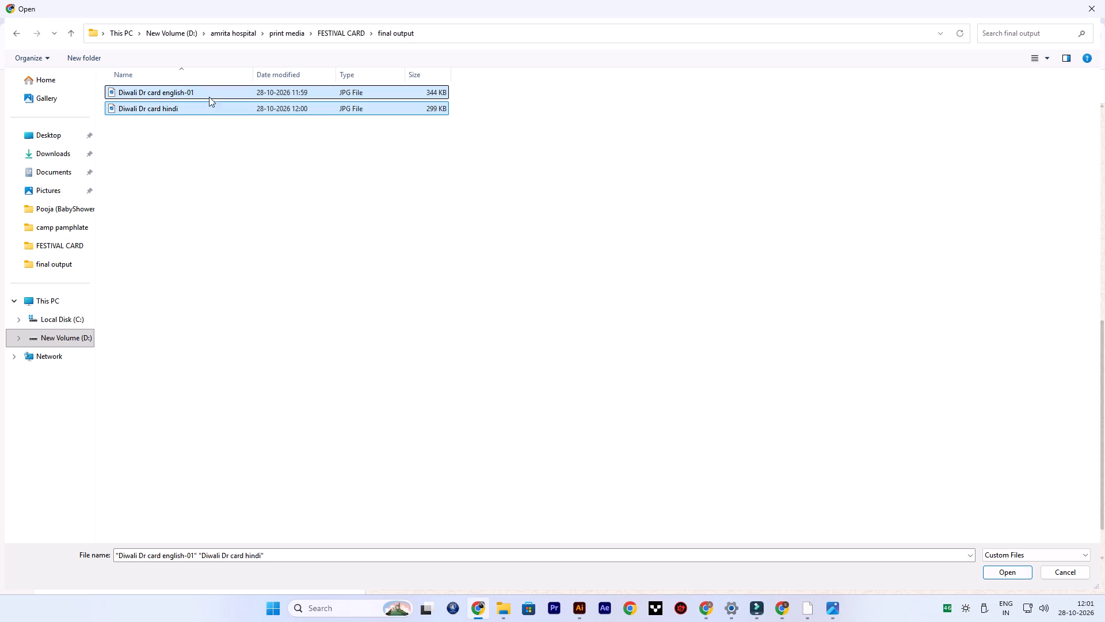